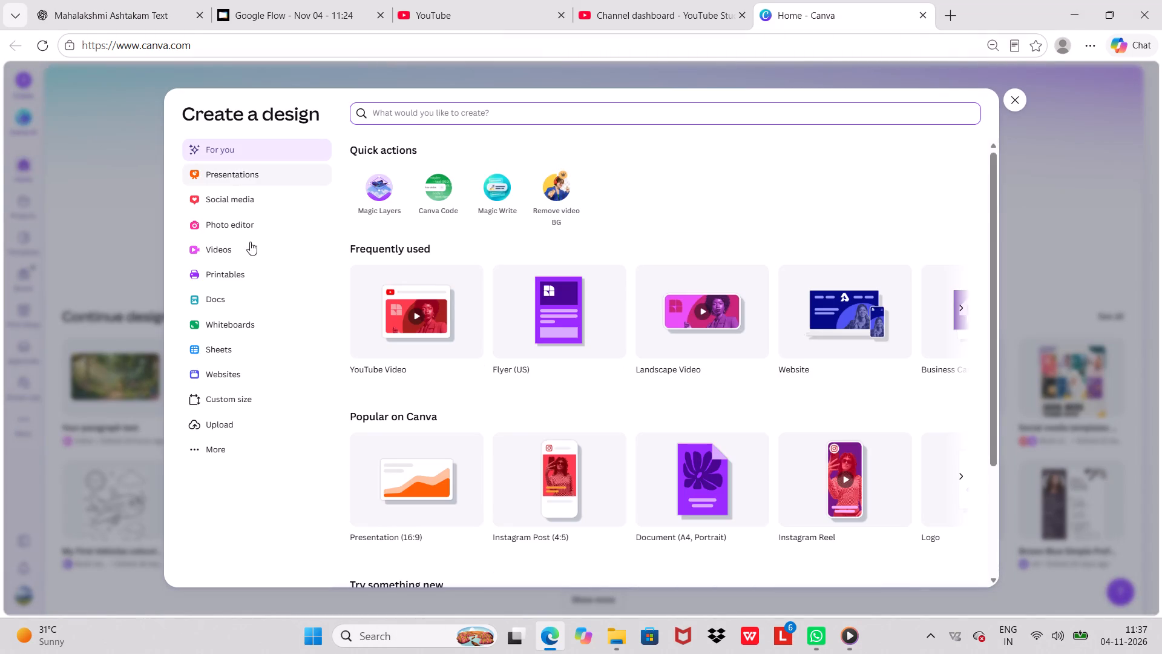
{"action": "left_click", "coordinate": [215, 248]}
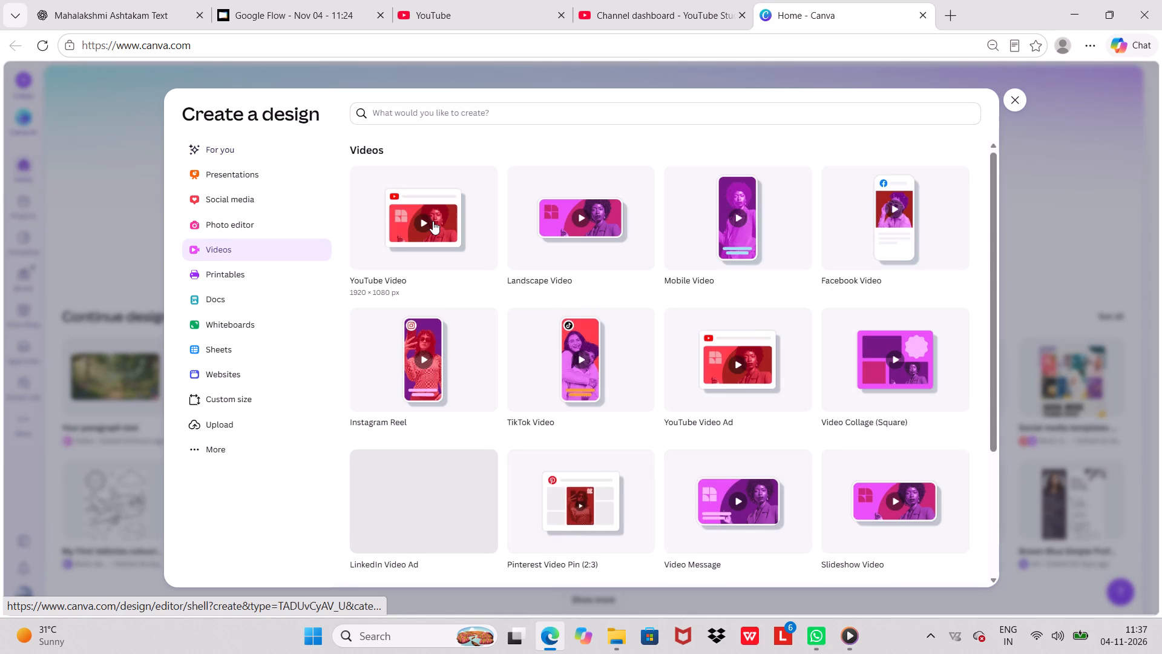
{"action": "left_click", "coordinate": [433, 221]}
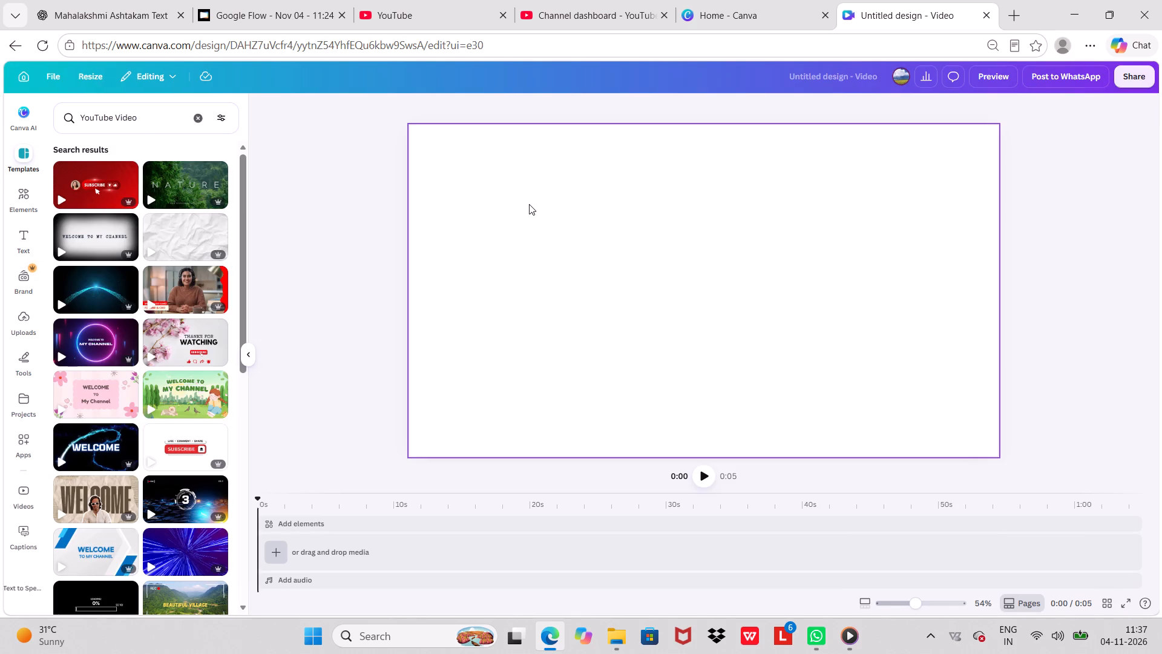
Upload Adorable Ganesha Festival Blessing, Divine Ganesha in a Festive Temple-1, Radiant Ganesha Temple Blessing-2 and Radiant Ganesha in a Golden Temple-3 from Downloads.
{"action": "left_click", "coordinate": [24, 327]}
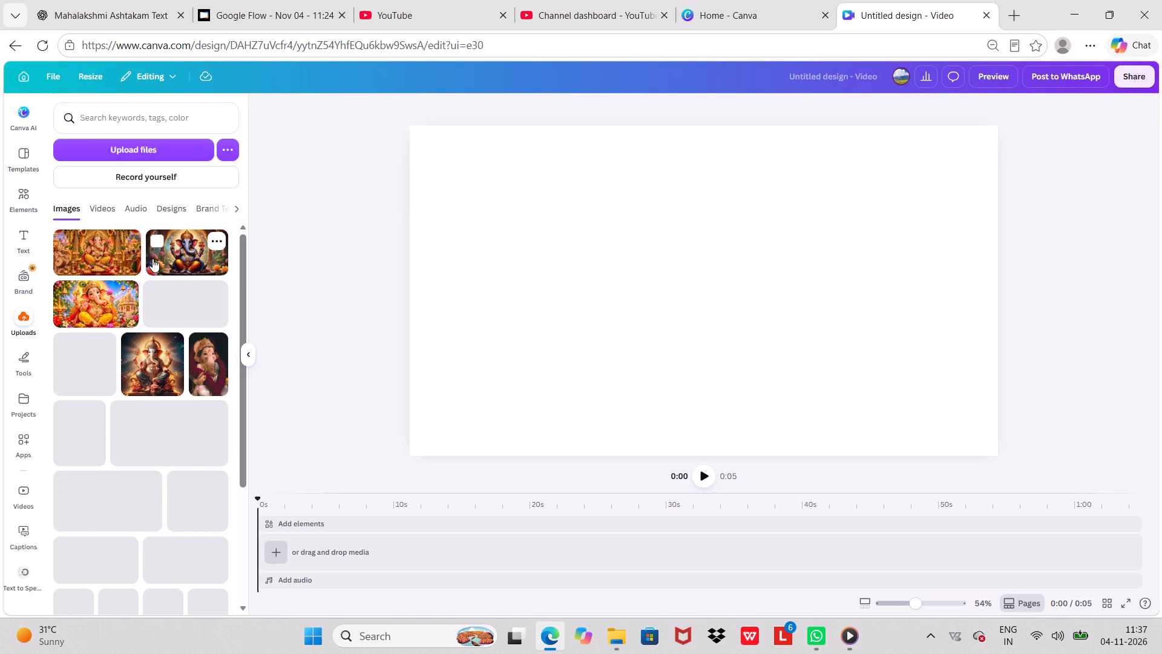
{"action": "left_click", "coordinate": [153, 150]}
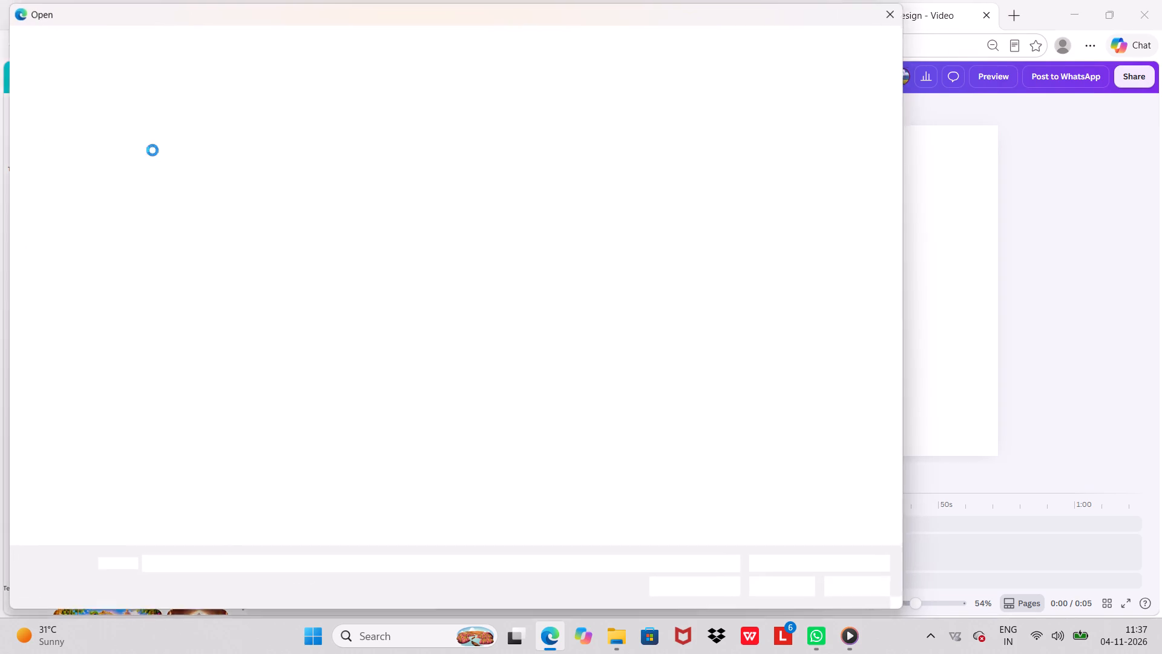
{"action": "left_click", "coordinate": [74, 229]}
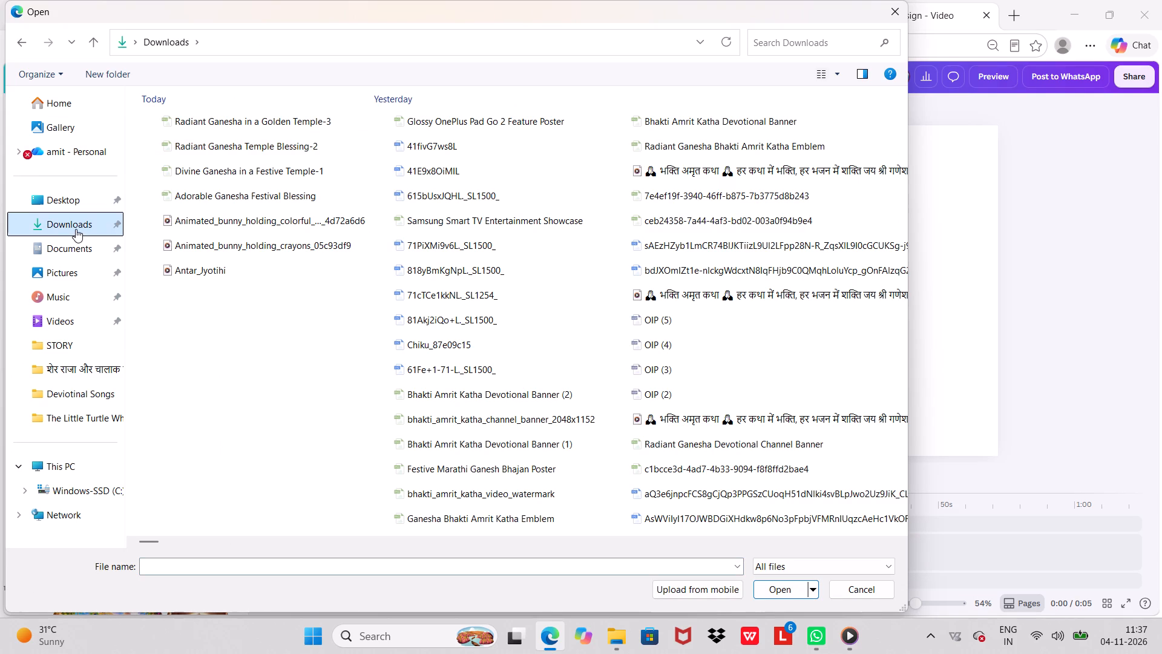
{"action": "left_click", "coordinate": [212, 203]}
{"action": "left_click", "coordinate": [228, 179], "text": "shift"}
{"action": "left_click", "coordinate": [237, 153], "text": "shift"}
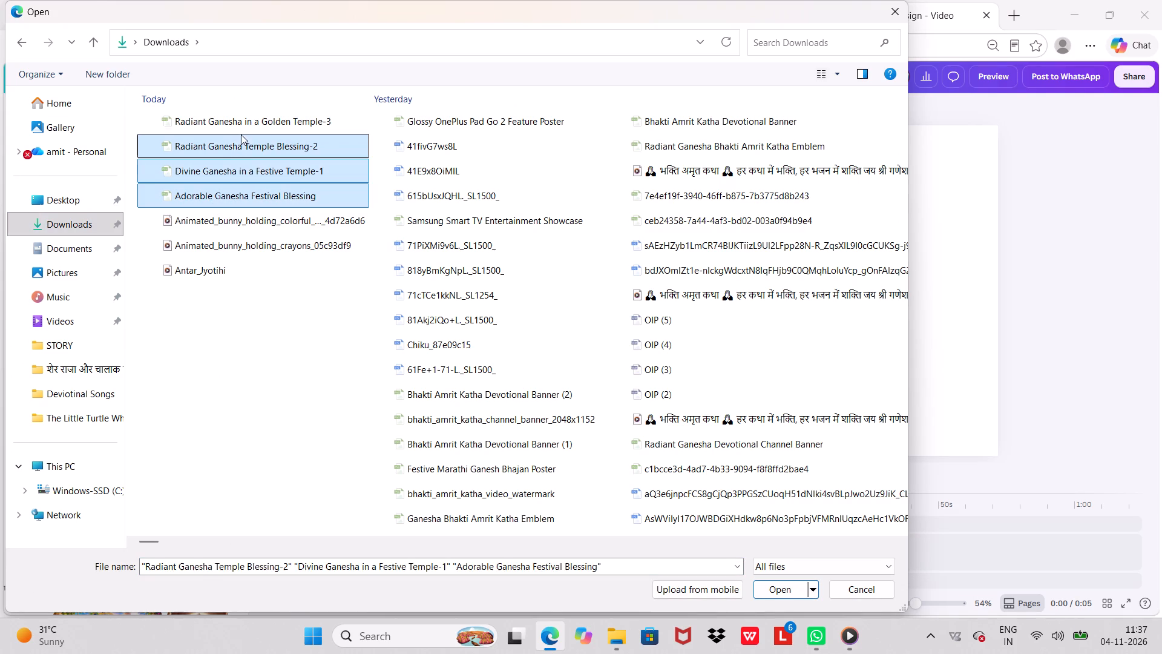
{"action": "left_click", "coordinate": [241, 126], "text": "shift"}
{"action": "left_click", "coordinate": [791, 591]}
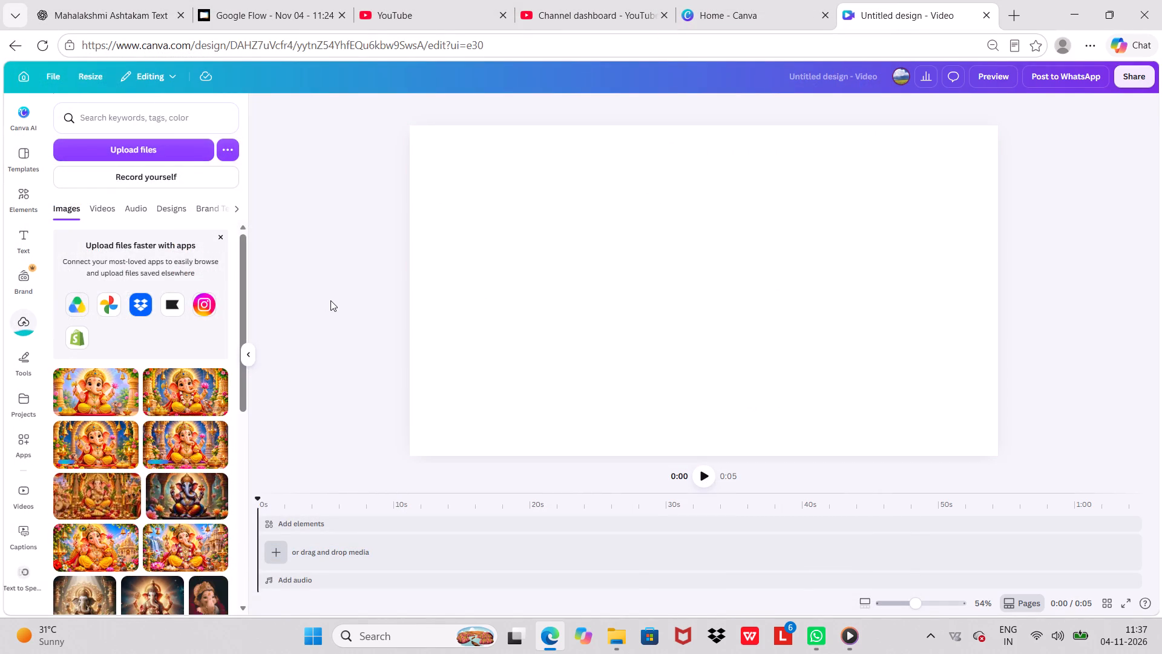
Upload the audio file मंगलमूर्ती_वंदन from the Downloads folder to the Canva uploads.
{"action": "left_click", "coordinate": [166, 150]}
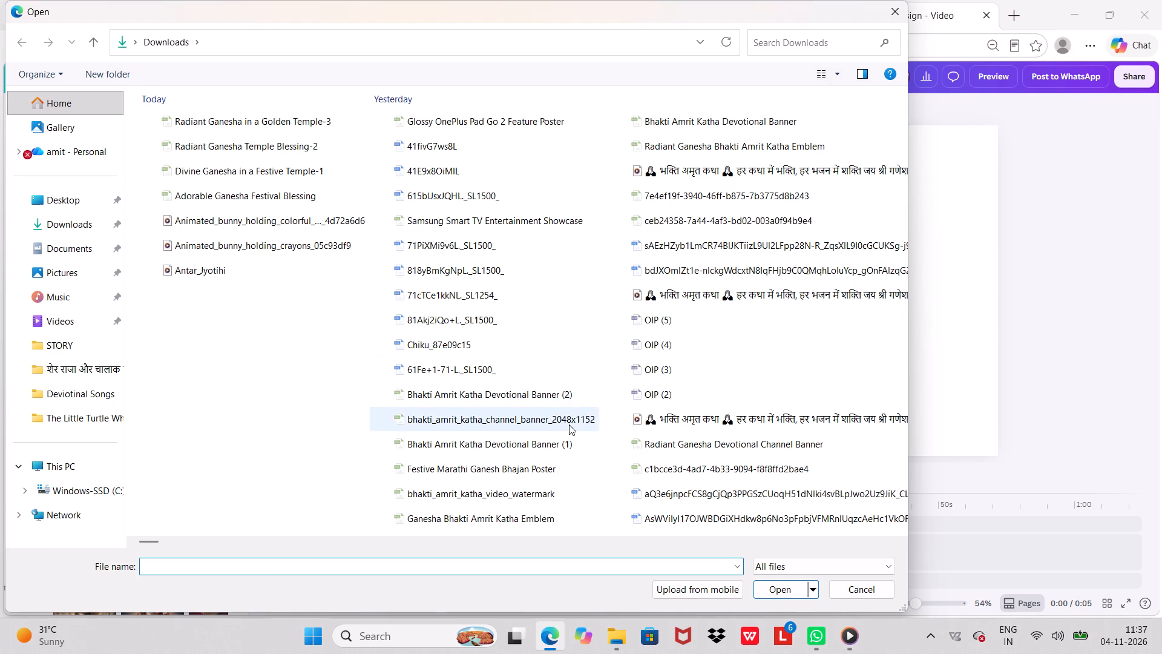
{"action": "scroll", "coordinate": [569, 424], "scroll_direction": "down", "scroll_amount": 8}
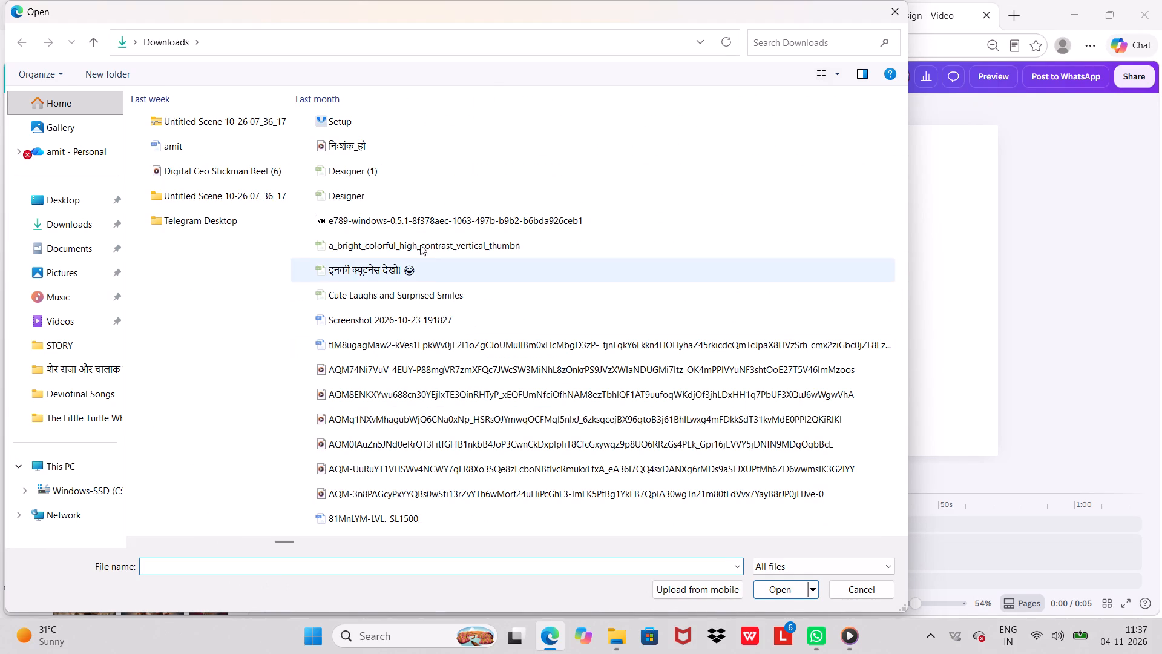
{"action": "scroll", "coordinate": [419, 355], "scroll_direction": "down", "scroll_amount": 5}
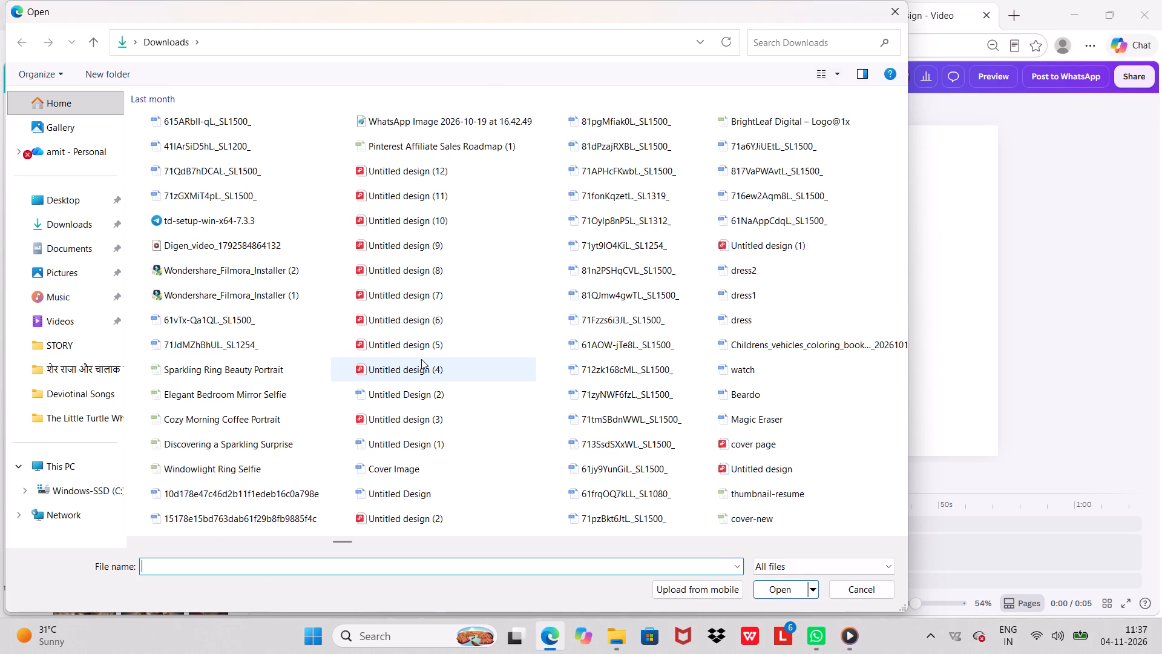
{"action": "scroll", "coordinate": [421, 359], "scroll_direction": "down", "scroll_amount": 3}
{"action": "scroll", "coordinate": [421, 359], "scroll_direction": "up", "scroll_amount": 3}
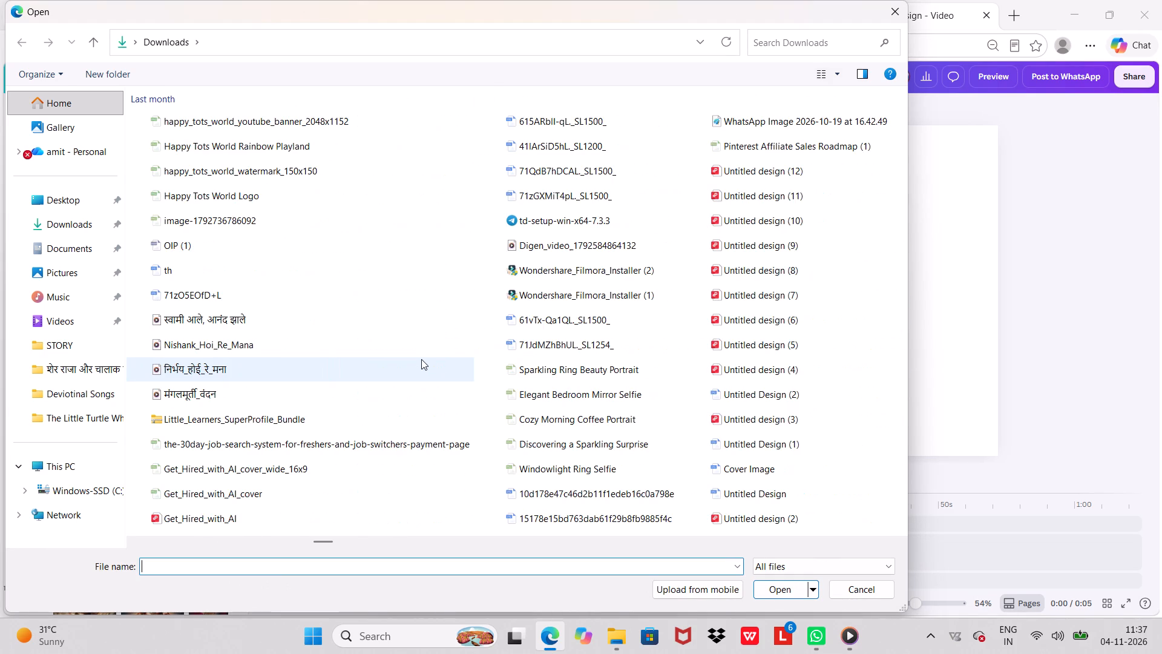
{"action": "left_click", "coordinate": [323, 394]}
{"action": "left_click", "coordinate": [795, 594]}
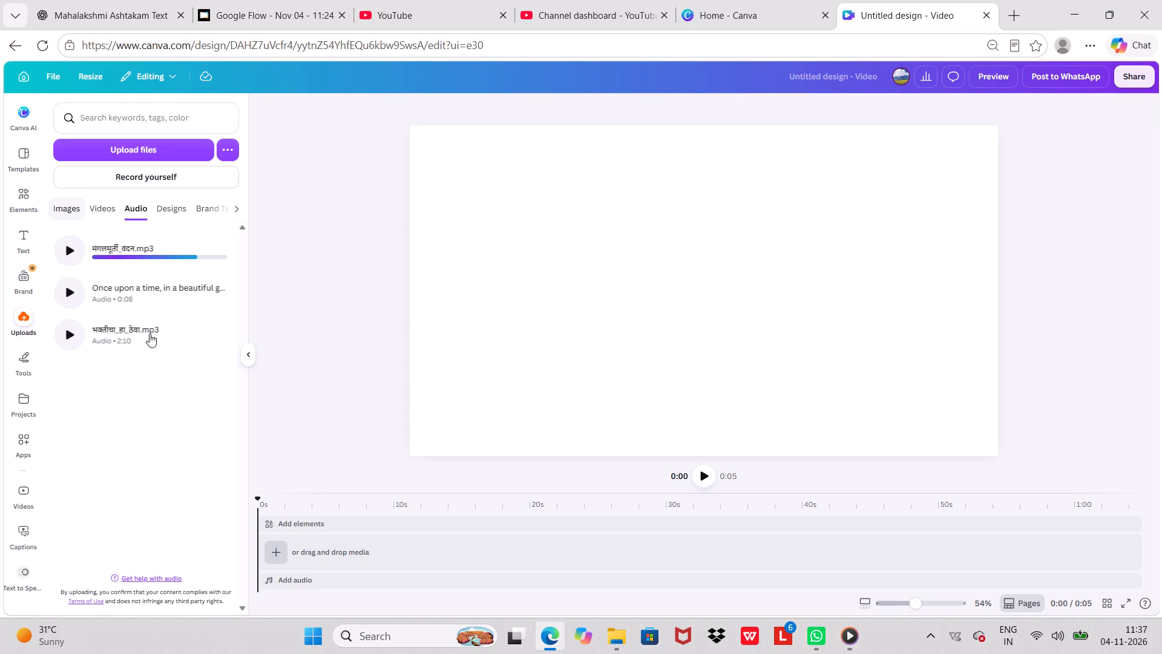
Add the uploaded मंगलमूर्ती_वंदन audio to the video timeline, starting at 0 seconds.
{"action": "left_click", "coordinate": [404, 587]}
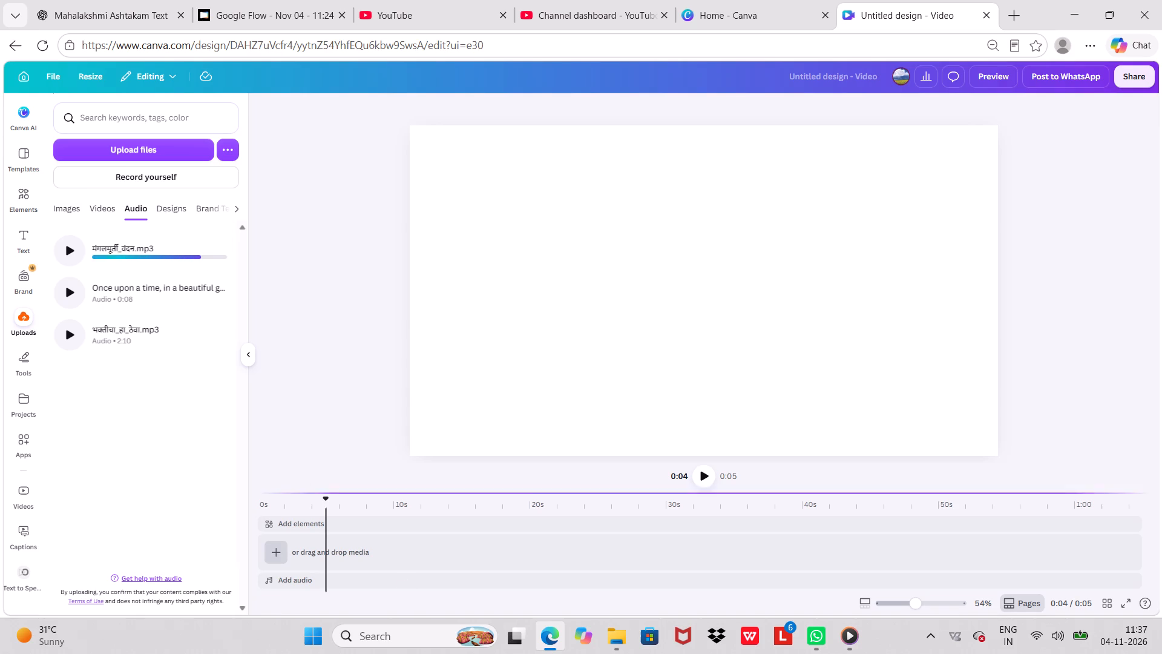
{"action": "left_click_drag", "start_coordinate": [324, 501], "coordinate": [255, 495]}
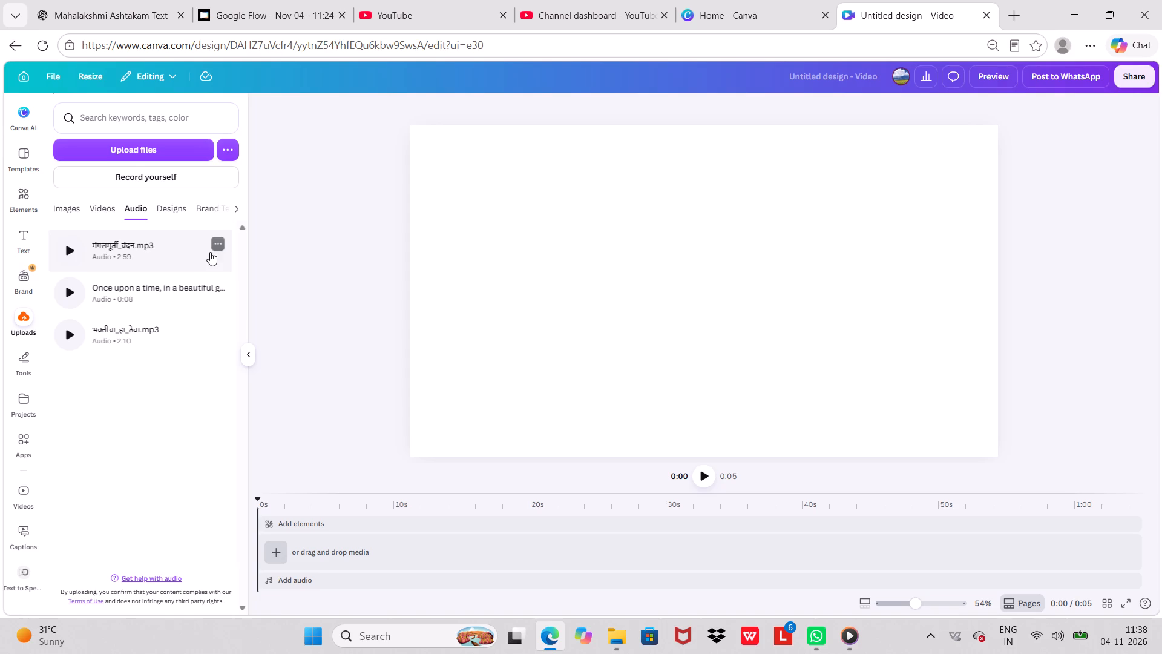
{"action": "left_click", "coordinate": [213, 248]}
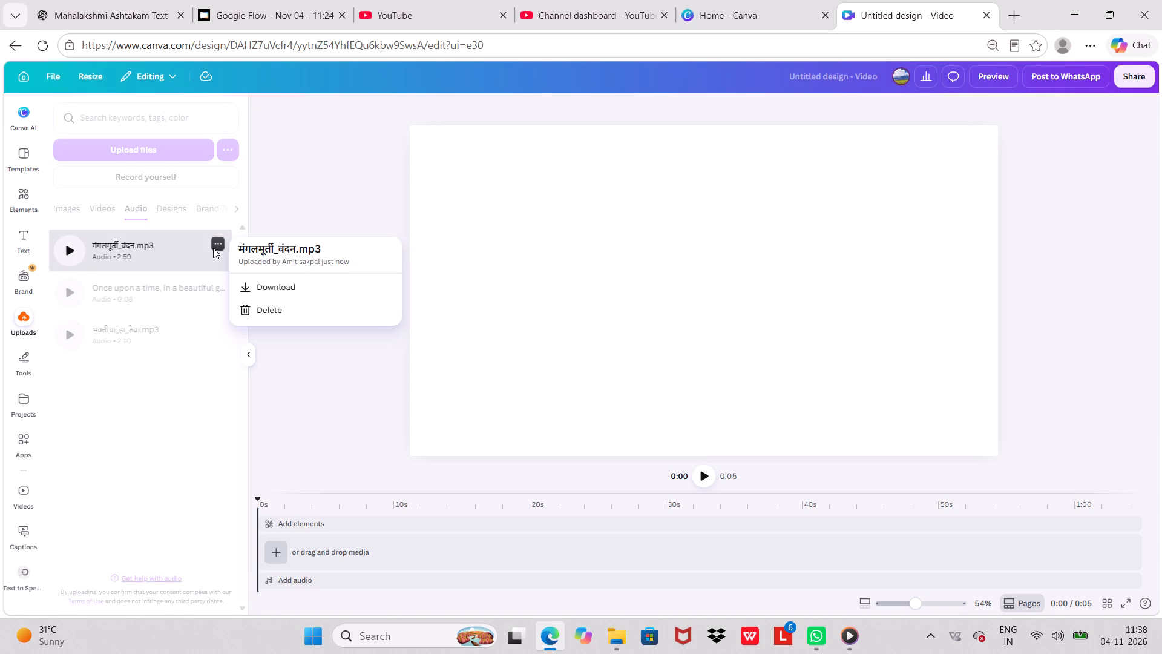
{"action": "left_click", "coordinate": [328, 225]}
{"action": "left_click_drag", "start_coordinate": [126, 245], "coordinate": [407, 533]}
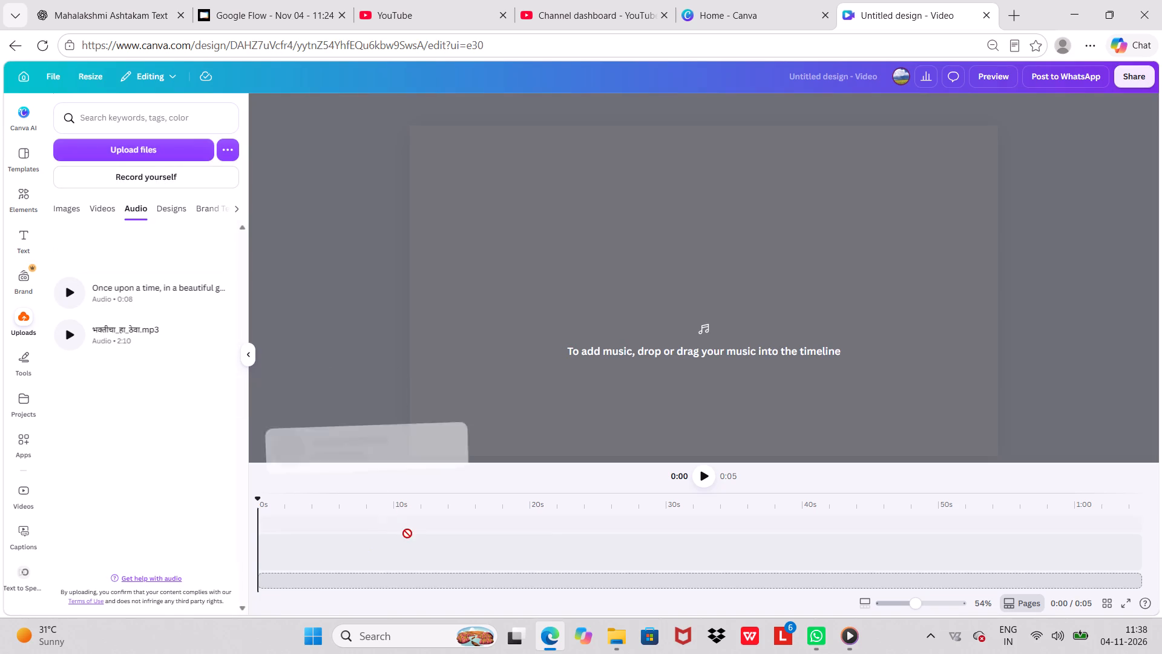
{"action": "left_click_drag", "start_coordinate": [407, 533], "coordinate": [413, 568]}
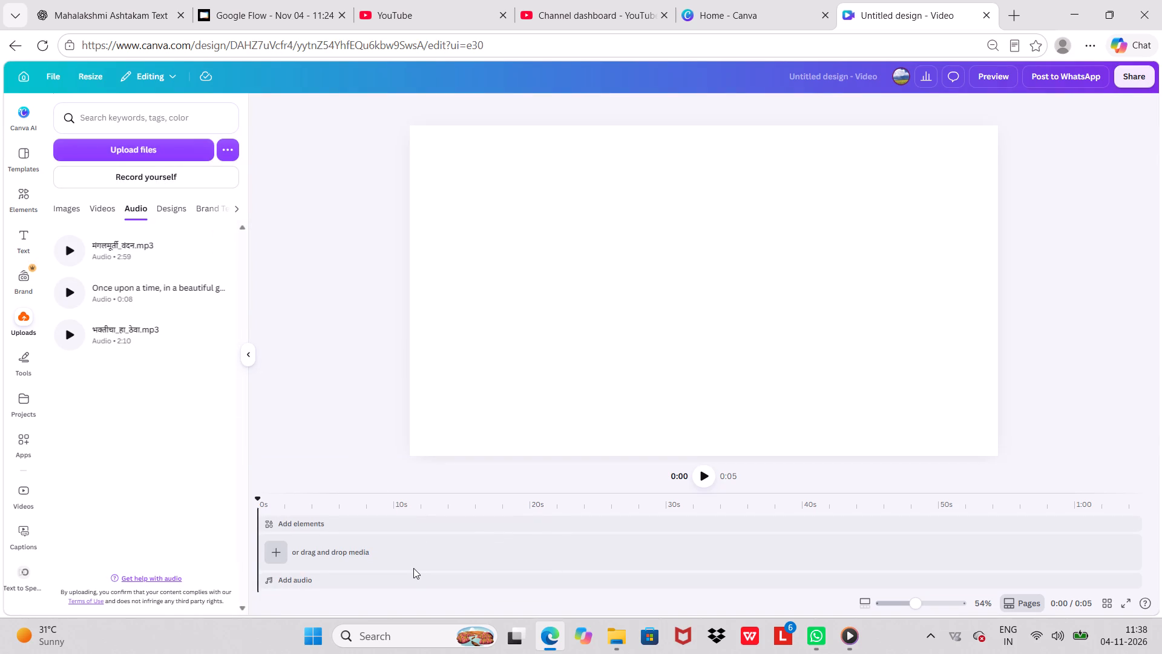
{"action": "left_click", "coordinate": [141, 260]}
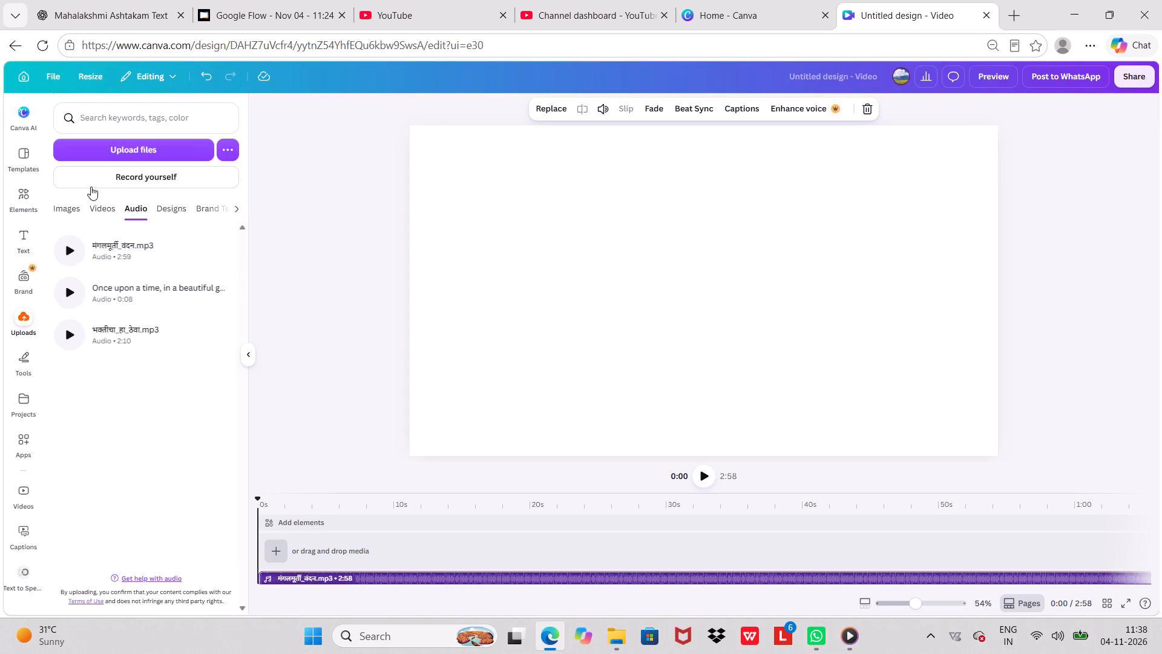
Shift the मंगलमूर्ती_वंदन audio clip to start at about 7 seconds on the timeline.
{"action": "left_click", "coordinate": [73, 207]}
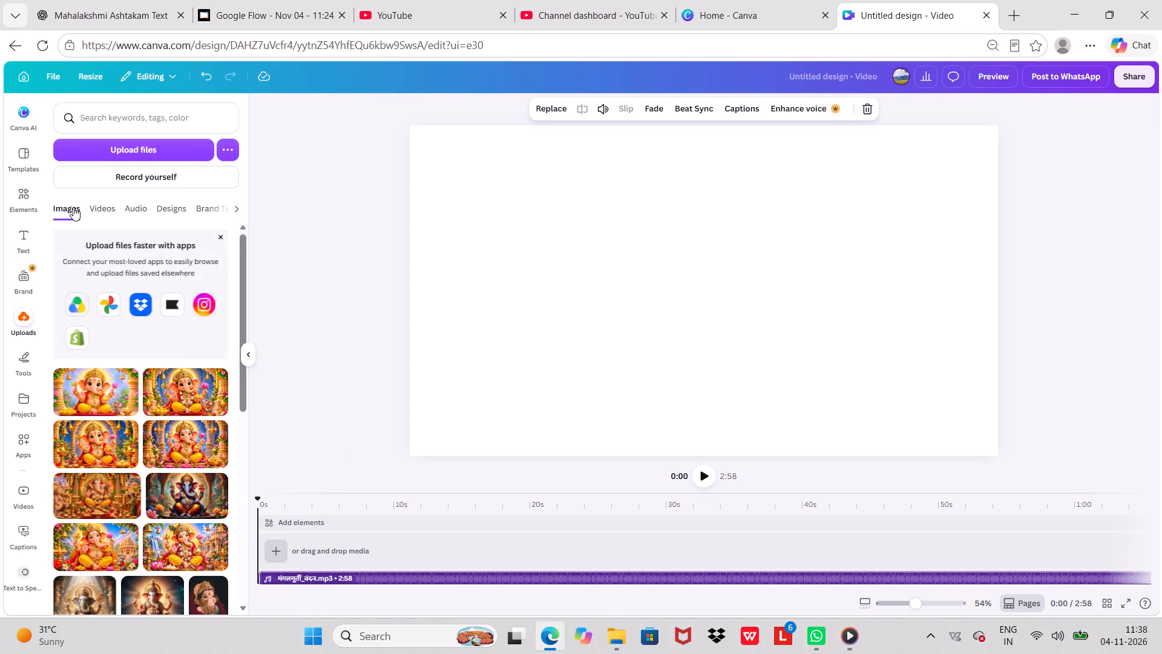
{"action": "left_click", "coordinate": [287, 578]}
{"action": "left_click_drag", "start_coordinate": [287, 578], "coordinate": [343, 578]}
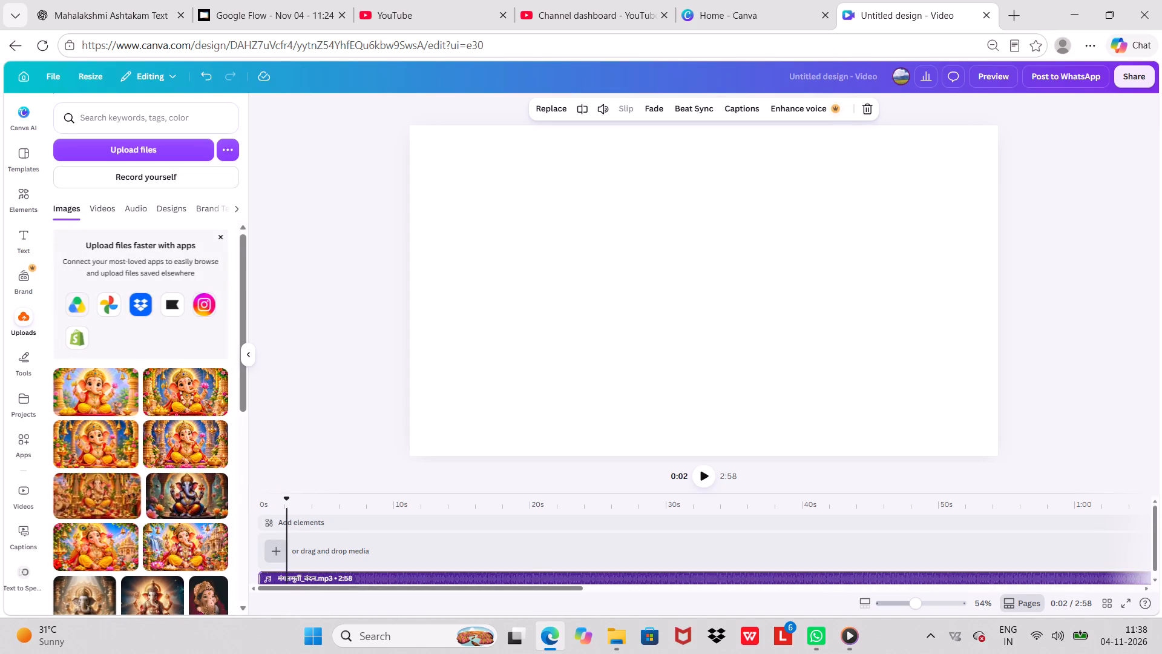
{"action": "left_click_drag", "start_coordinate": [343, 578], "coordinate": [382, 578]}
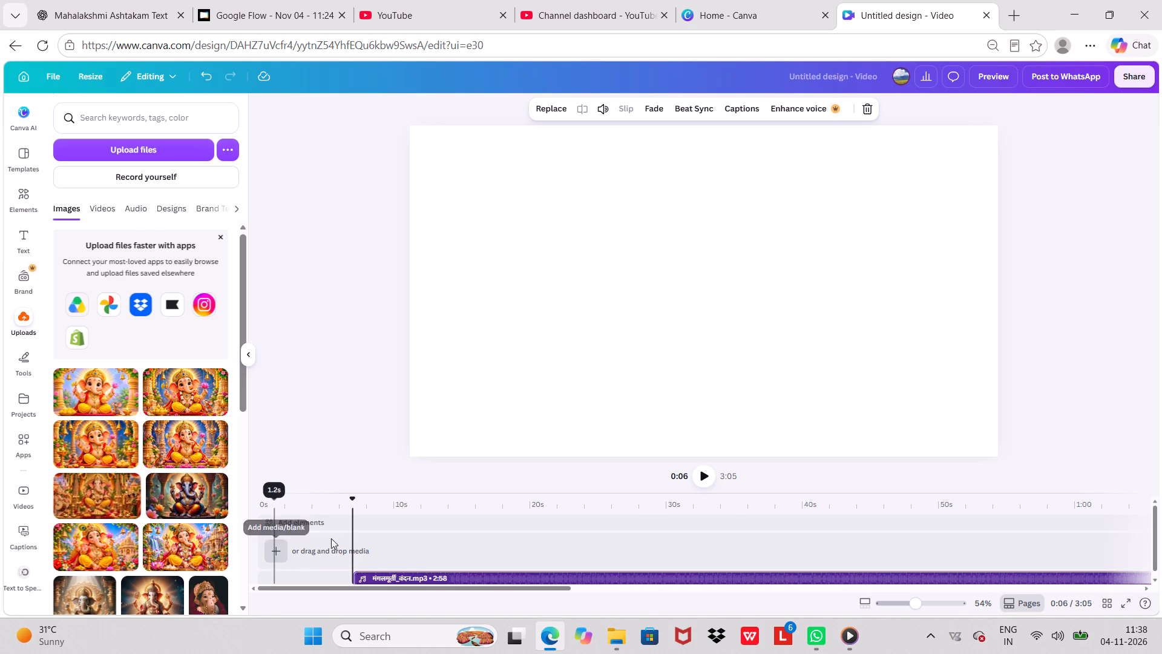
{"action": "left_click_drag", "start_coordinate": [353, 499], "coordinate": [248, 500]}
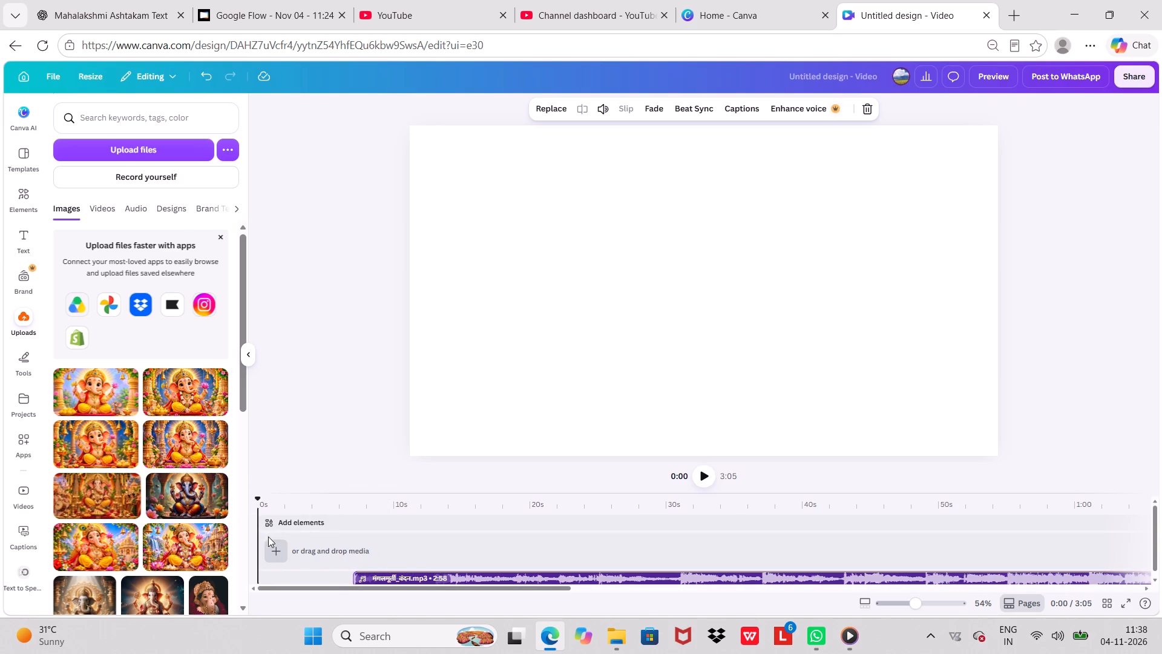
Look through the uploaded images and move the मंगलमूर्ती_वंदन audio clip back to the start of the timeline.
{"action": "left_click", "coordinate": [278, 557]}
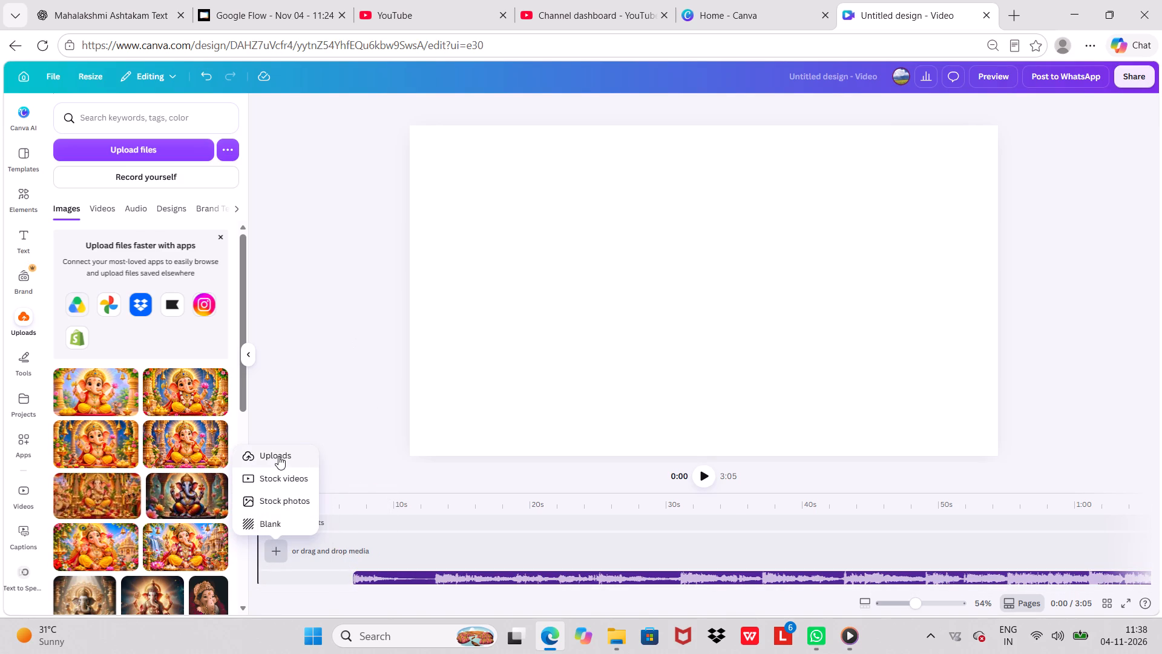
{"action": "left_click", "coordinate": [278, 456]}
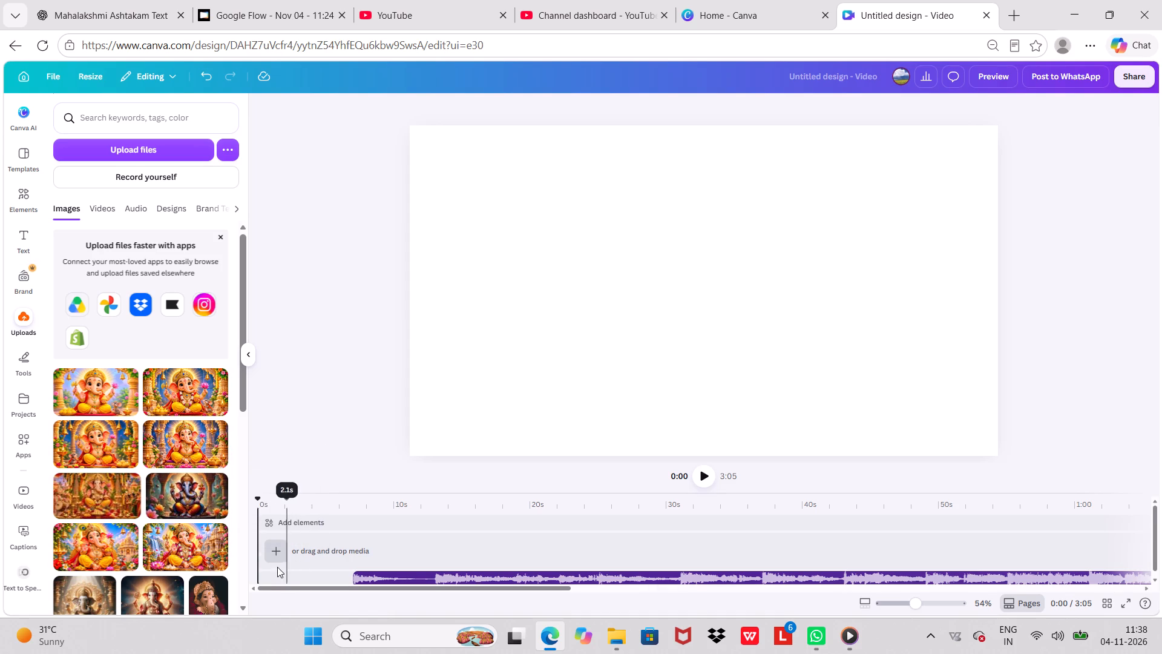
{"action": "scroll", "coordinate": [188, 297], "scroll_direction": "down", "scroll_amount": 1}
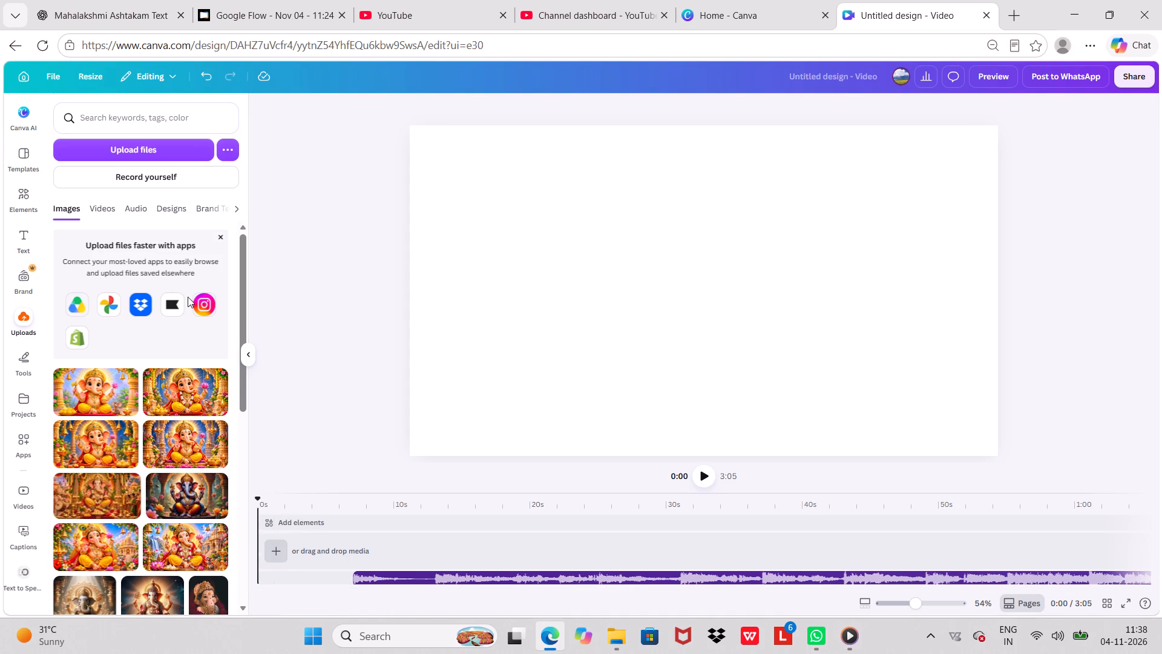
{"action": "scroll", "coordinate": [188, 297], "scroll_direction": "down", "scroll_amount": 2}
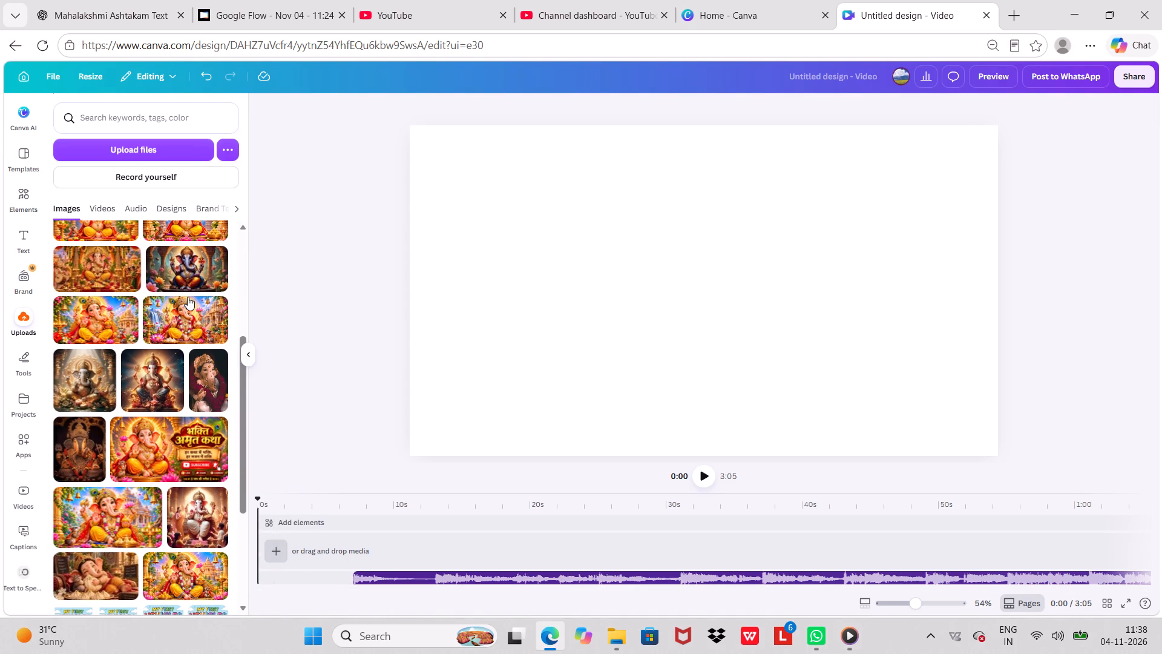
{"action": "scroll", "coordinate": [188, 297], "scroll_direction": "down", "scroll_amount": 2}
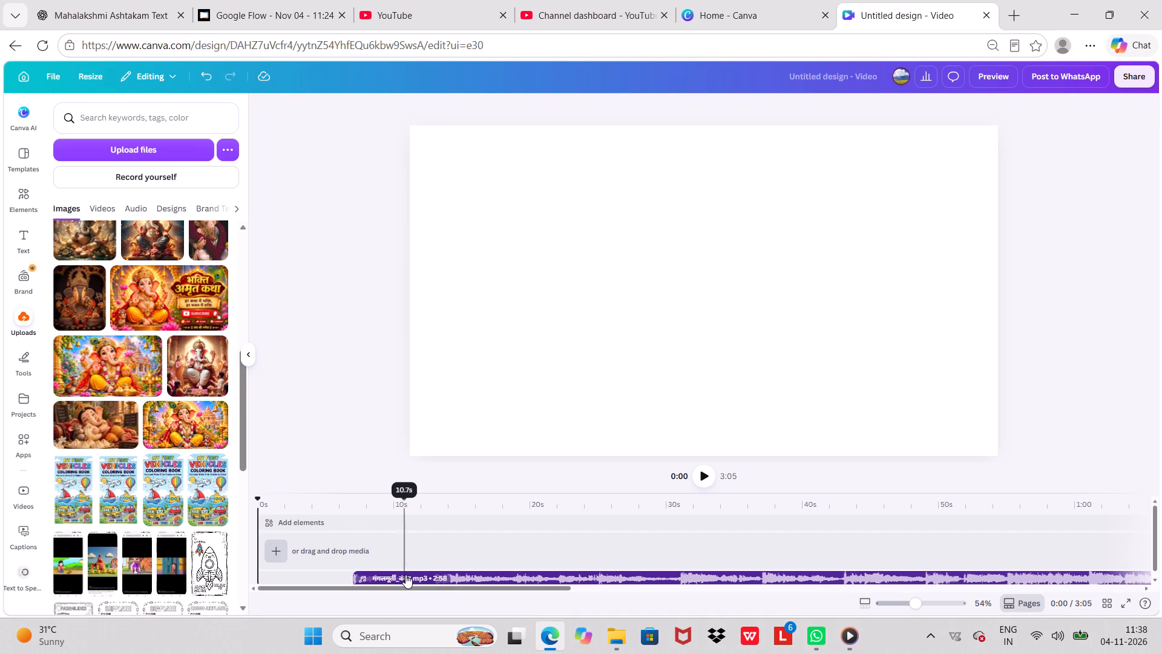
{"action": "left_click_drag", "start_coordinate": [405, 575], "coordinate": [312, 581]}
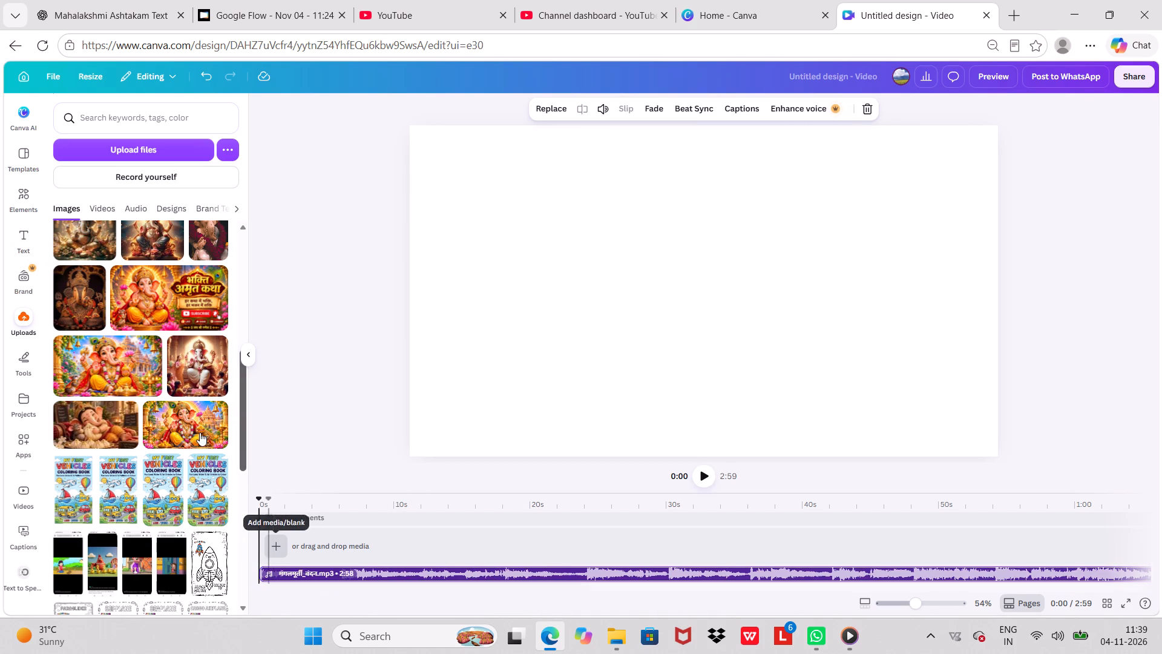
Add the uploaded image of Ganesha in a festive temple with drummers and worshippers as the first visual clip.
{"action": "scroll", "coordinate": [200, 432], "scroll_direction": "up", "scroll_amount": 9}
{"action": "scroll", "coordinate": [200, 432], "scroll_direction": "down", "scroll_amount": 1}
{"action": "scroll", "coordinate": [200, 432], "scroll_direction": "up", "scroll_amount": 3}
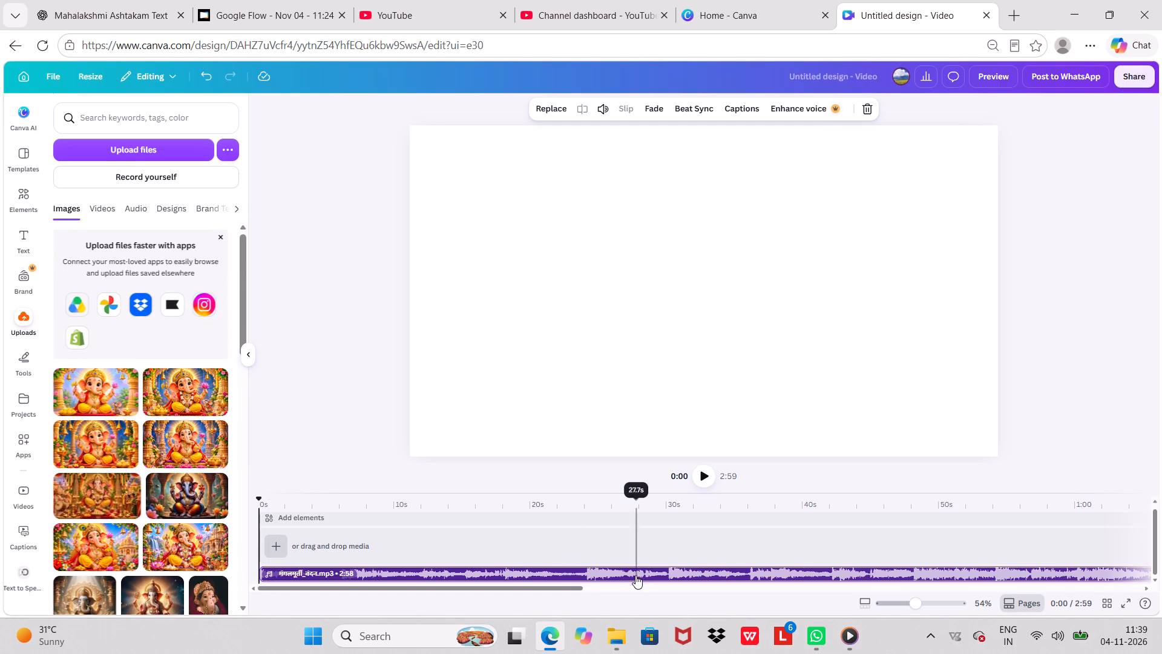
{"action": "left_click_drag", "start_coordinate": [565, 587], "coordinate": [1083, 587]}
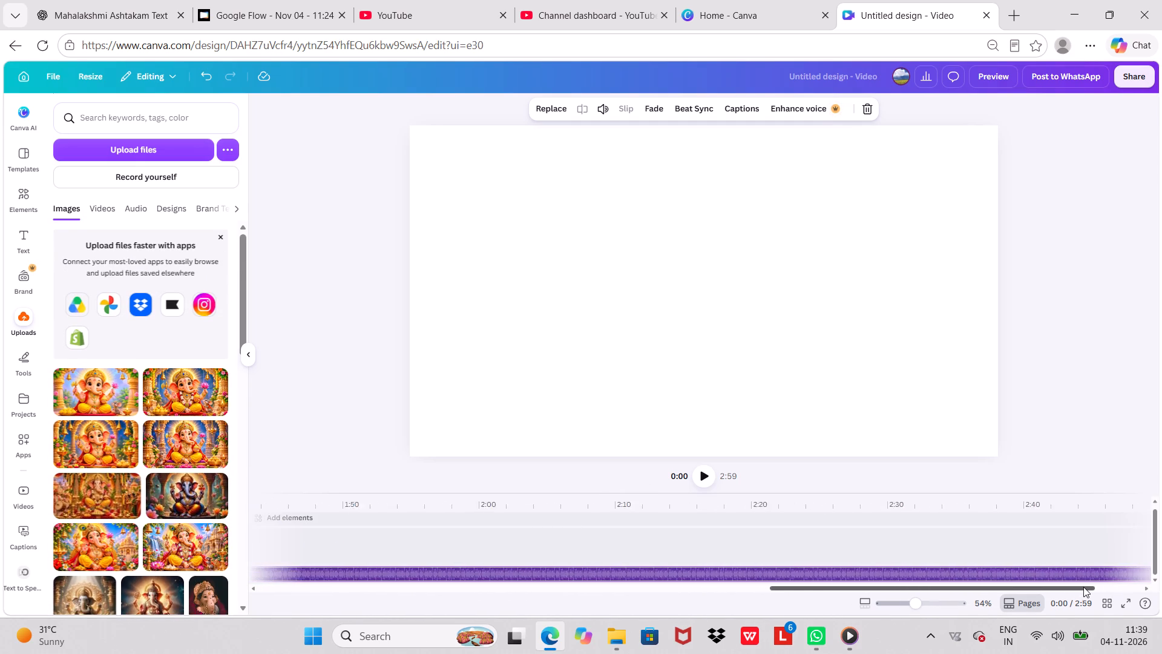
{"action": "left_click_drag", "start_coordinate": [1083, 587], "coordinate": [1157, 586]}
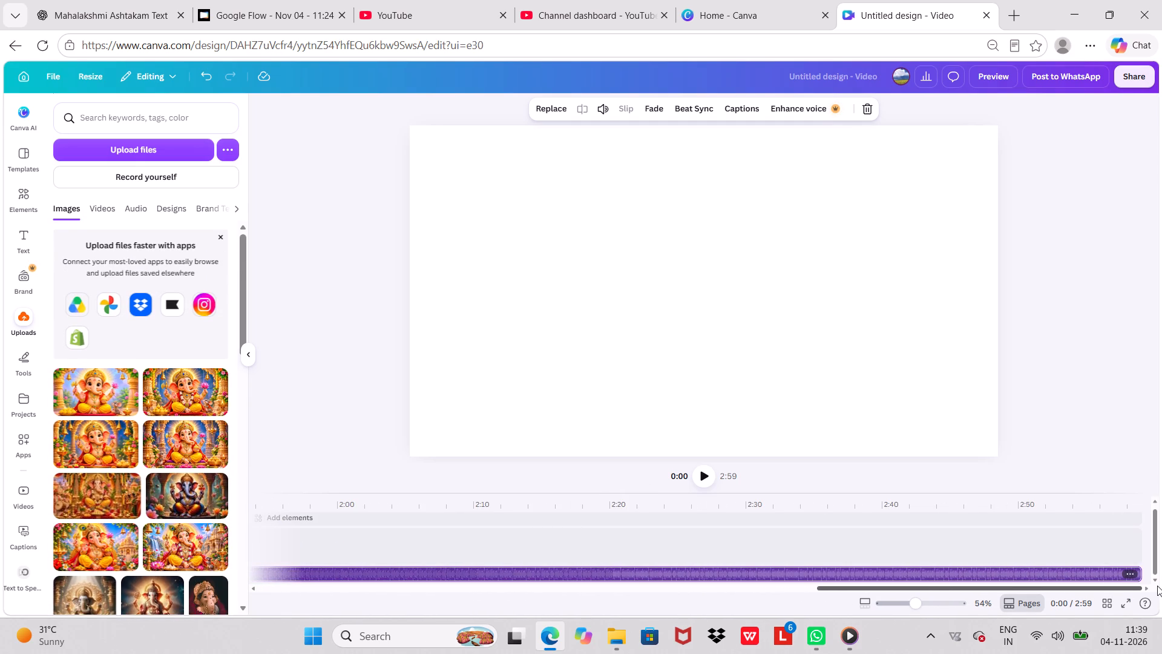
{"action": "left_click_drag", "start_coordinate": [1157, 586], "coordinate": [604, 587]}
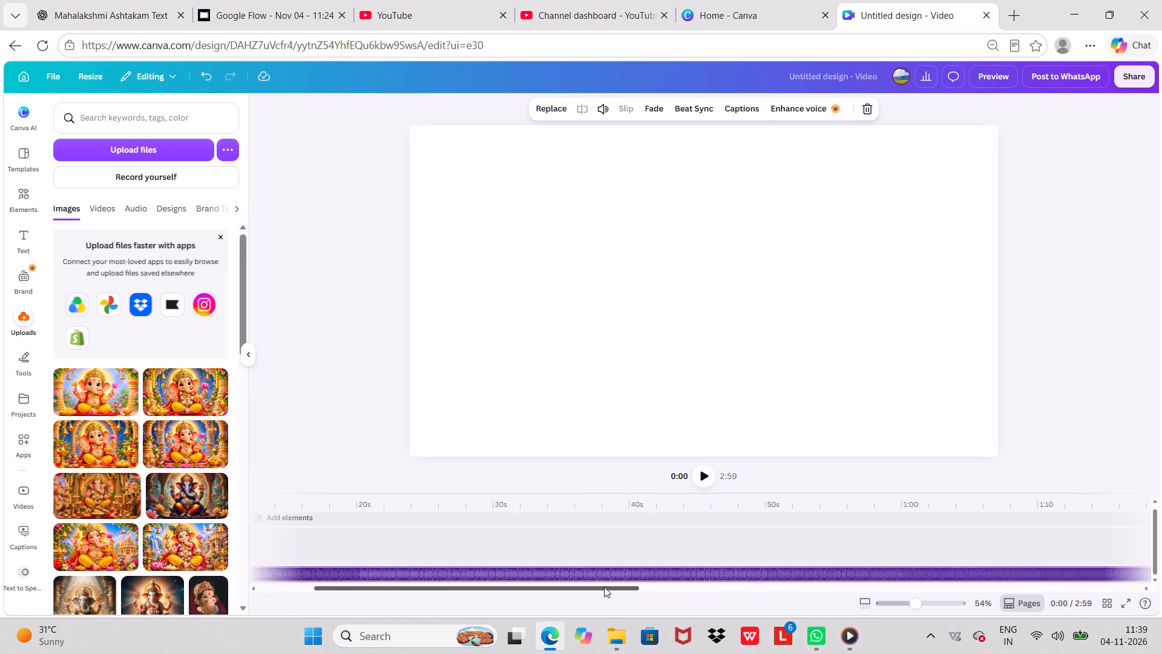
{"action": "left_click_drag", "start_coordinate": [604, 587], "coordinate": [488, 590]}
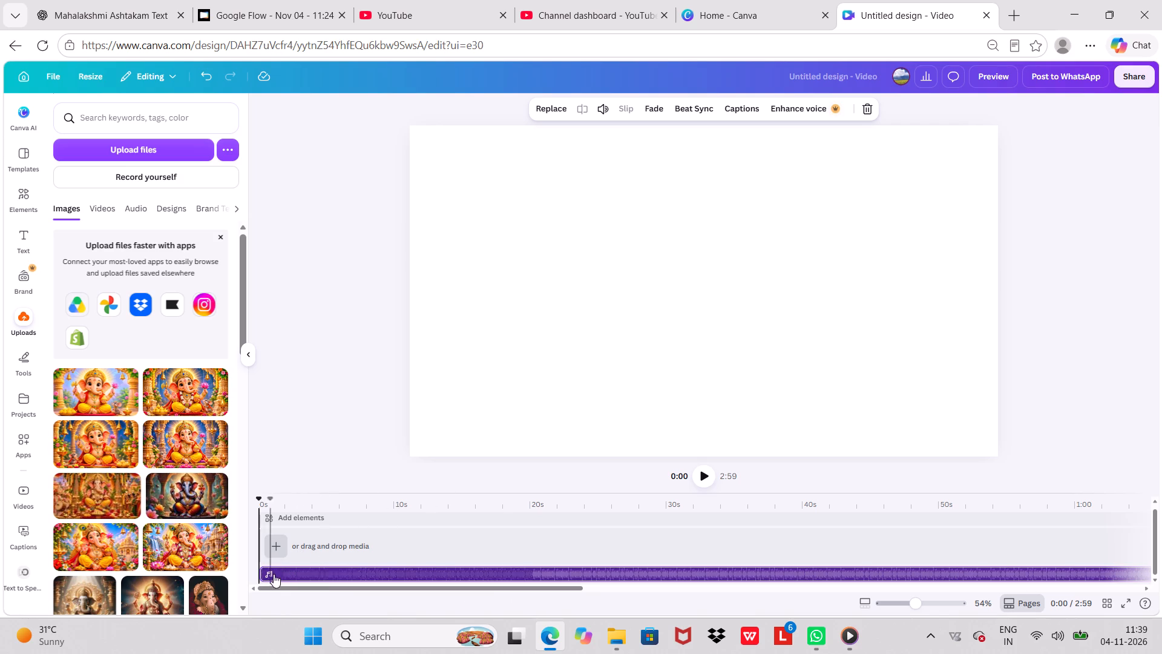
{"action": "left_click", "coordinate": [272, 541]}
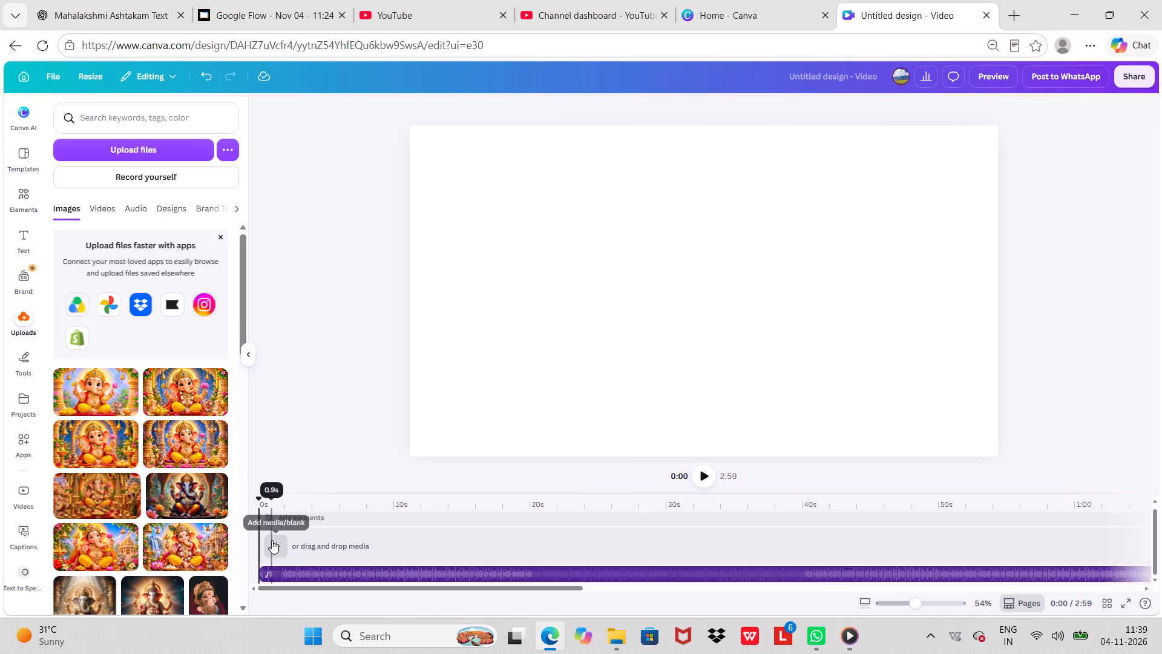
{"action": "left_click", "coordinate": [280, 445]}
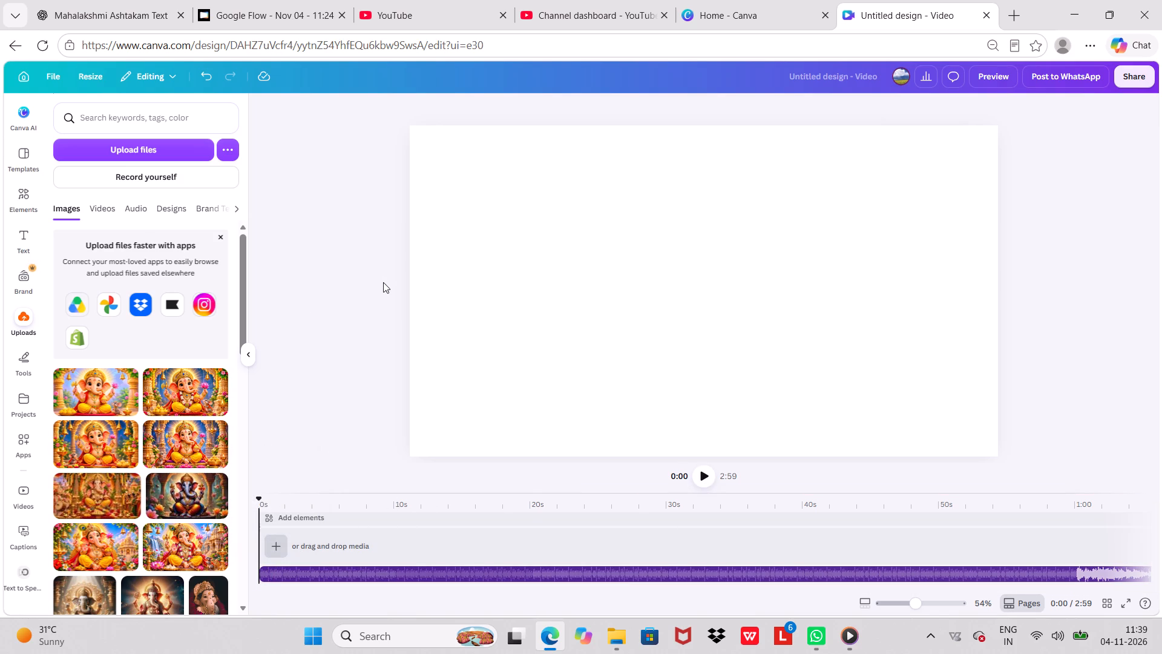
{"action": "left_click", "coordinate": [100, 492]}
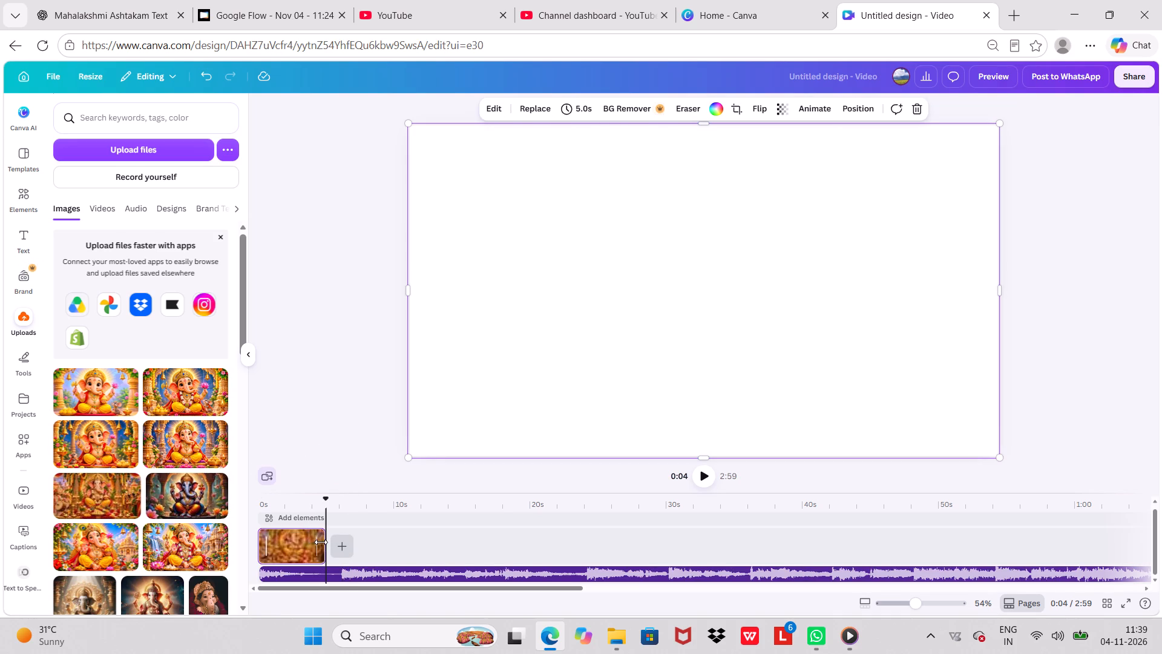
Extend the festive temple Ganesha clip on the timeline to 21.7 seconds.
{"action": "left_click_drag", "start_coordinate": [321, 542], "coordinate": [439, 542]}
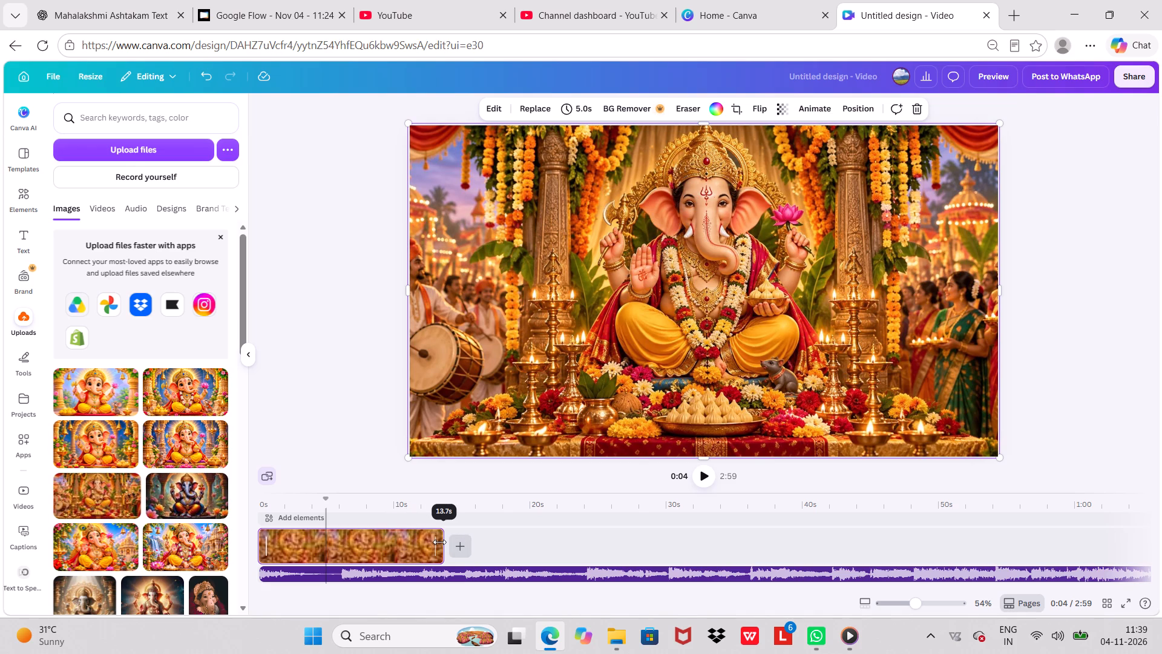
{"action": "left_click_drag", "start_coordinate": [439, 542], "coordinate": [490, 542]}
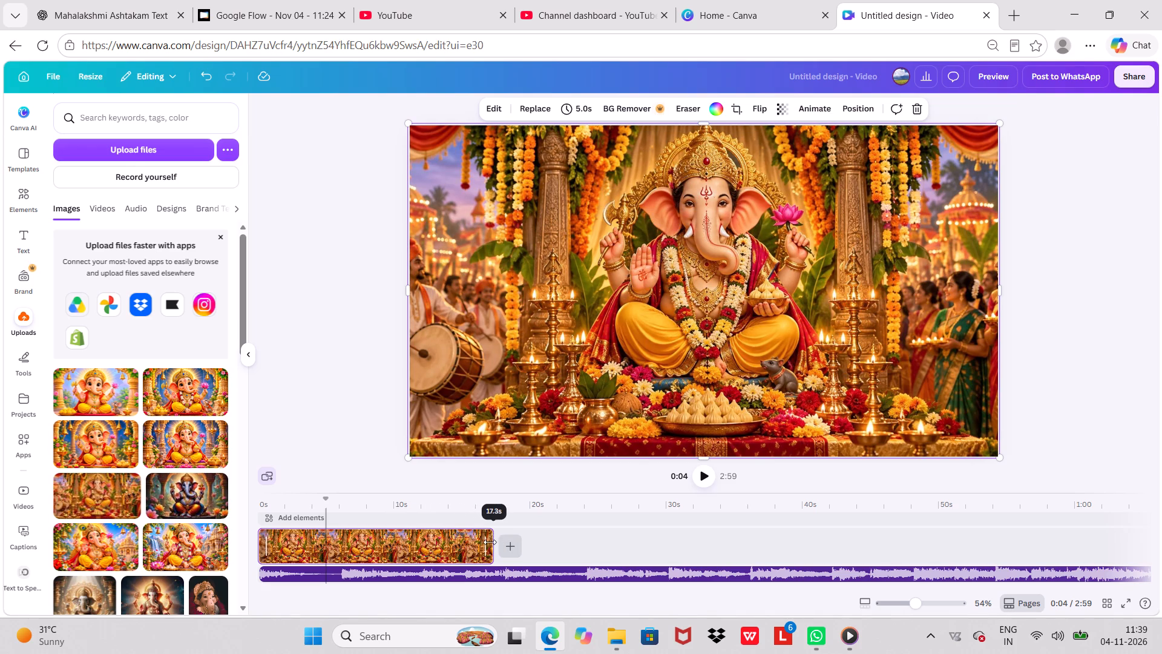
{"action": "left_click_drag", "start_coordinate": [490, 542], "coordinate": [540, 542]}
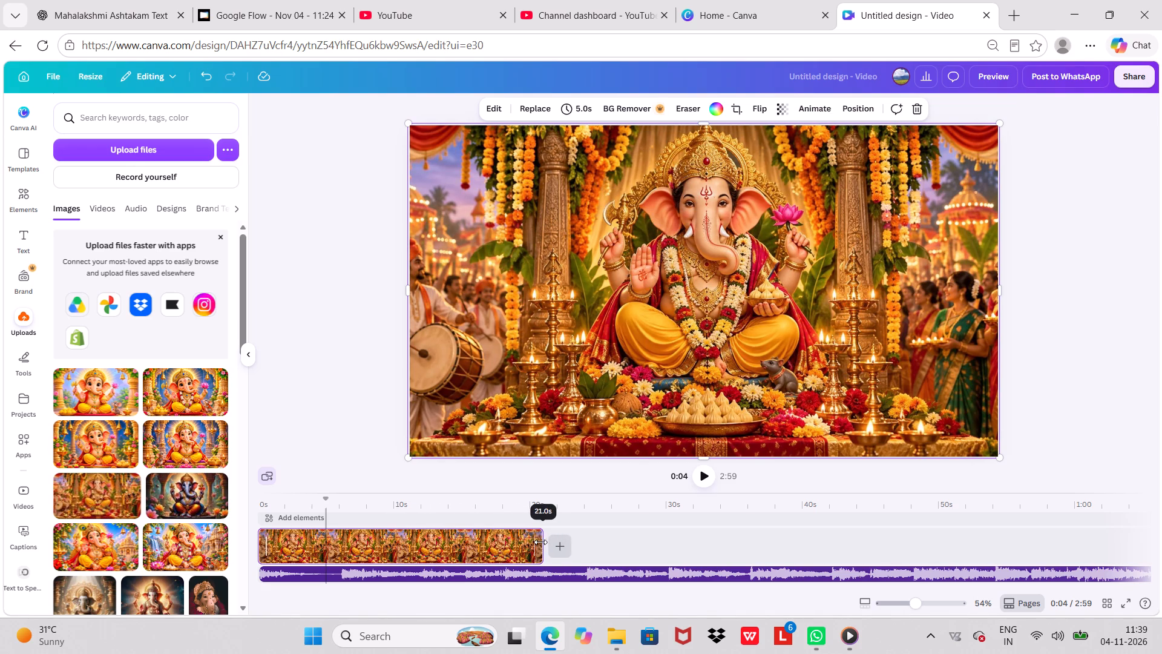
{"action": "left_click_drag", "start_coordinate": [540, 542], "coordinate": [554, 552]}
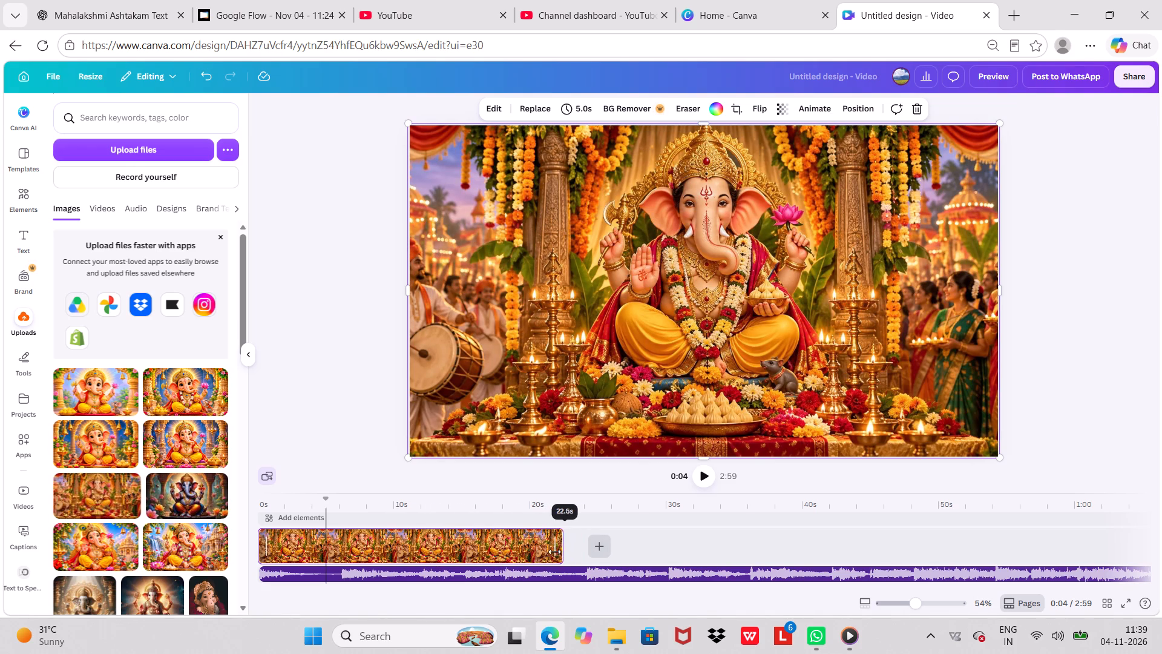
{"action": "left_click_drag", "start_coordinate": [554, 552], "coordinate": [548, 552]}
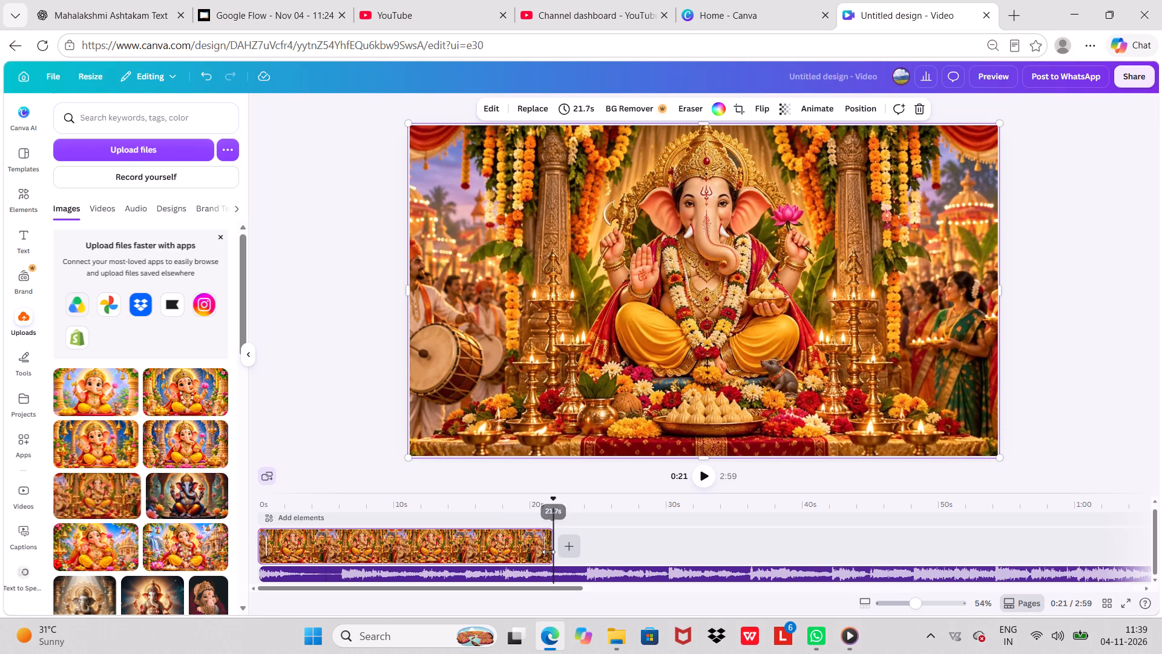
Play the video from the beginning to about 17 seconds to check the first image against the audio.
{"action": "left_click", "coordinate": [357, 540]}
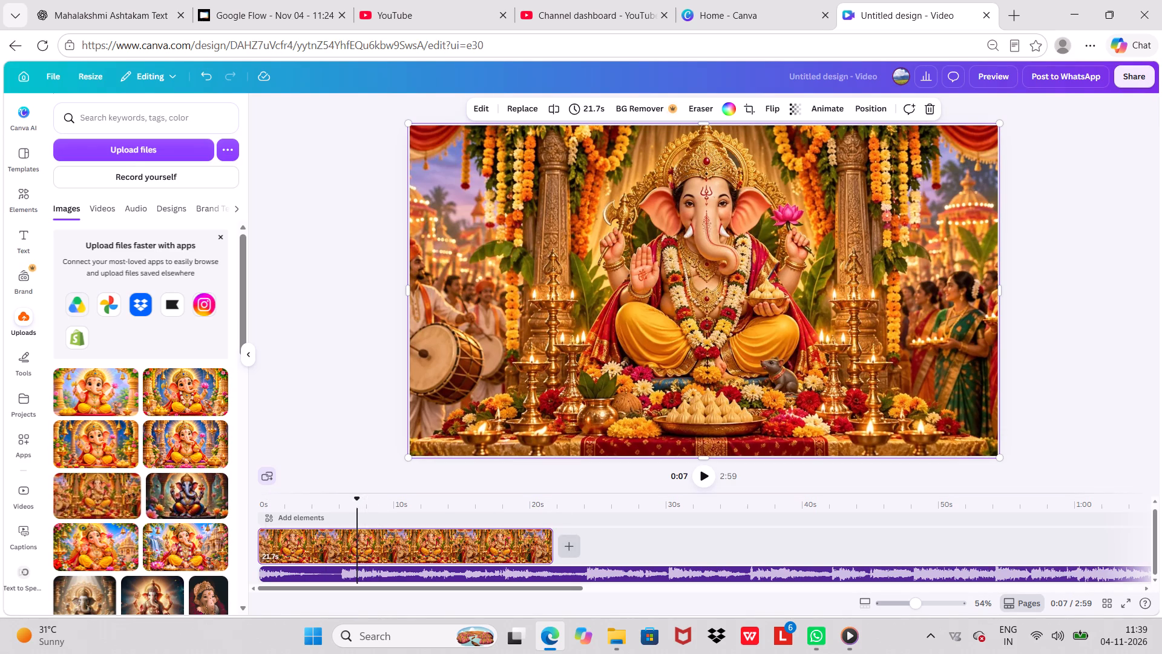
{"action": "left_click_drag", "start_coordinate": [356, 498], "coordinate": [259, 498]}
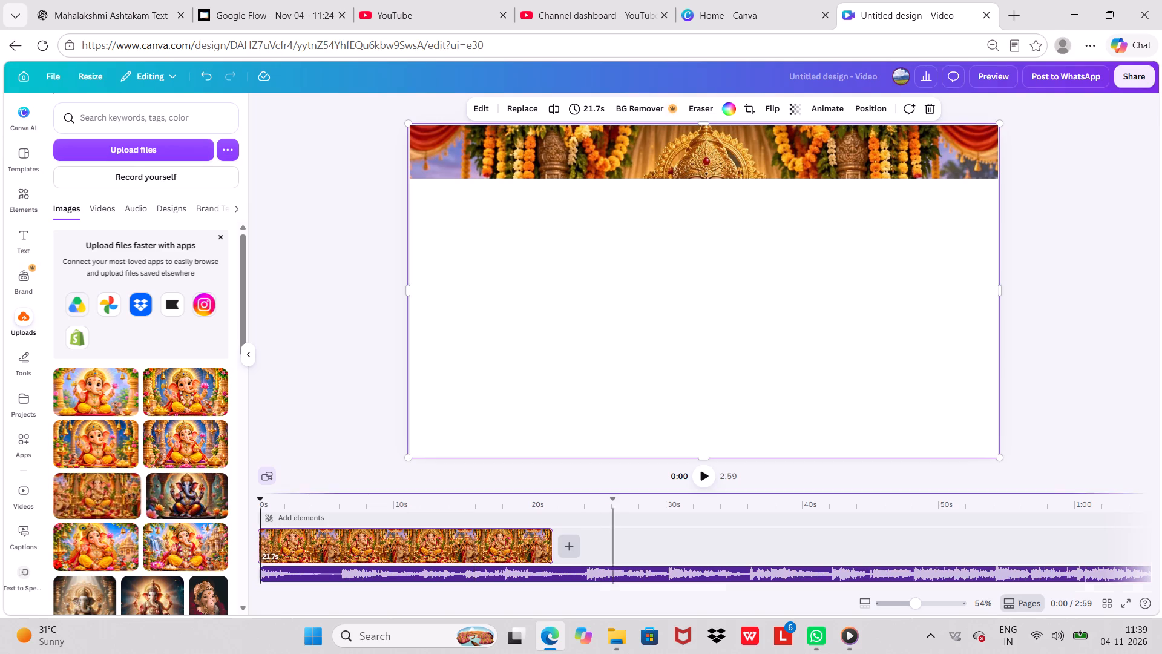
{"action": "left_click", "coordinate": [706, 478]}
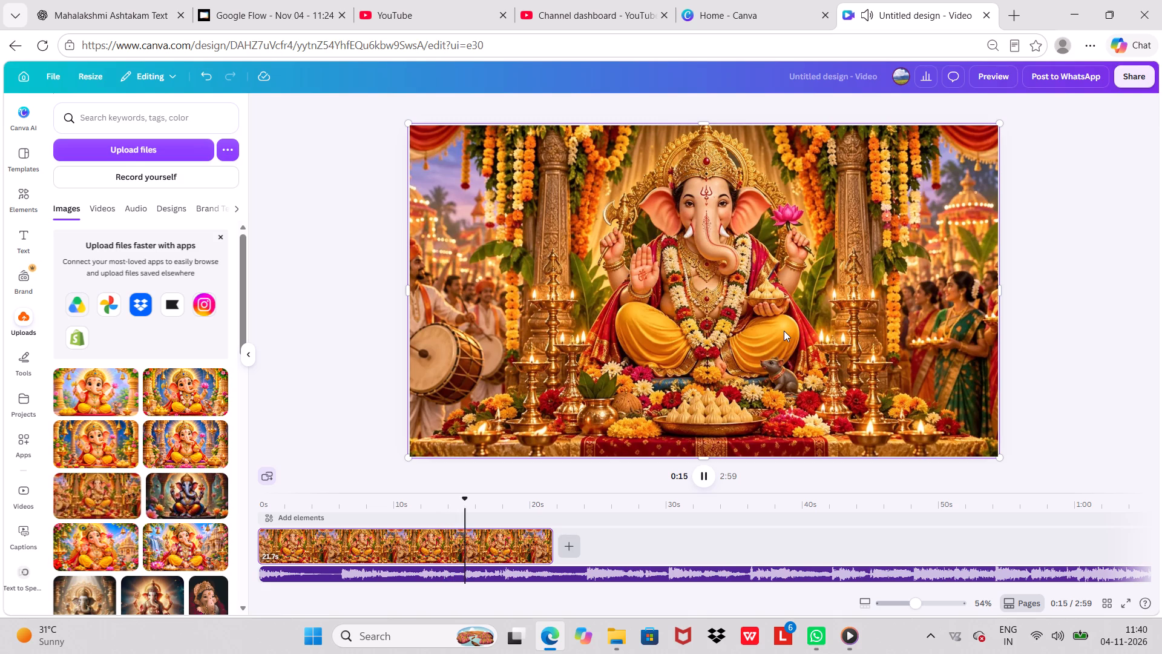
{"action": "left_click", "coordinate": [710, 478]}
Add the uploaded child Ganesha image with hanging bells and a mouse directly after the festive temple clip.
{"action": "left_click", "coordinate": [566, 547]}
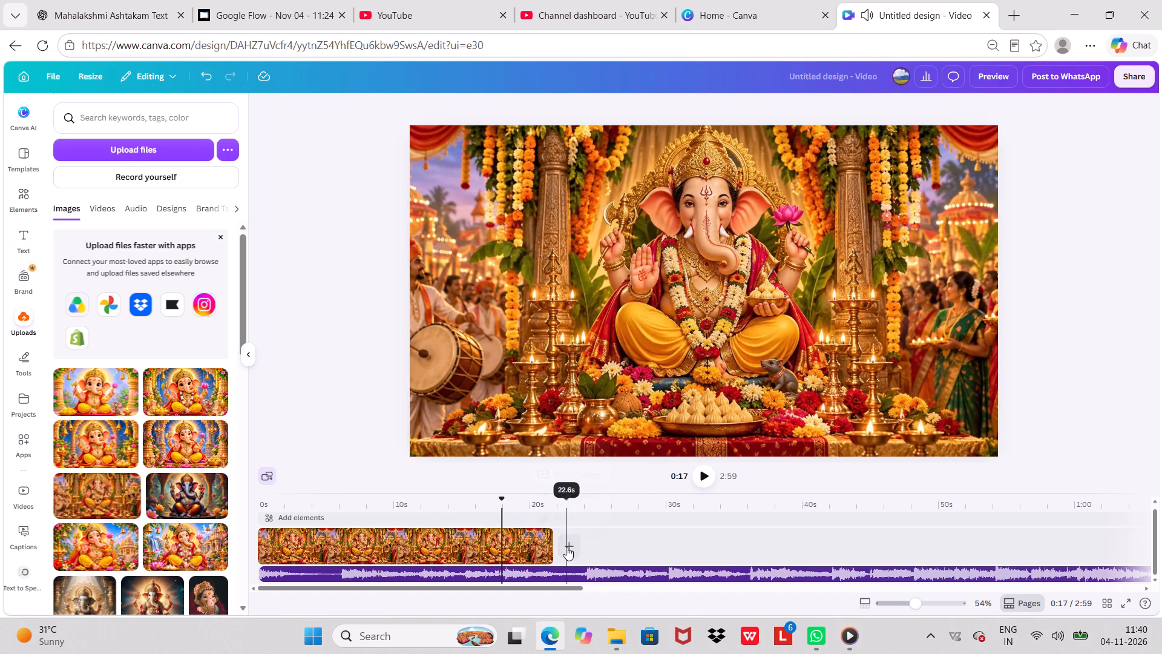
{"action": "left_click", "coordinate": [568, 452]}
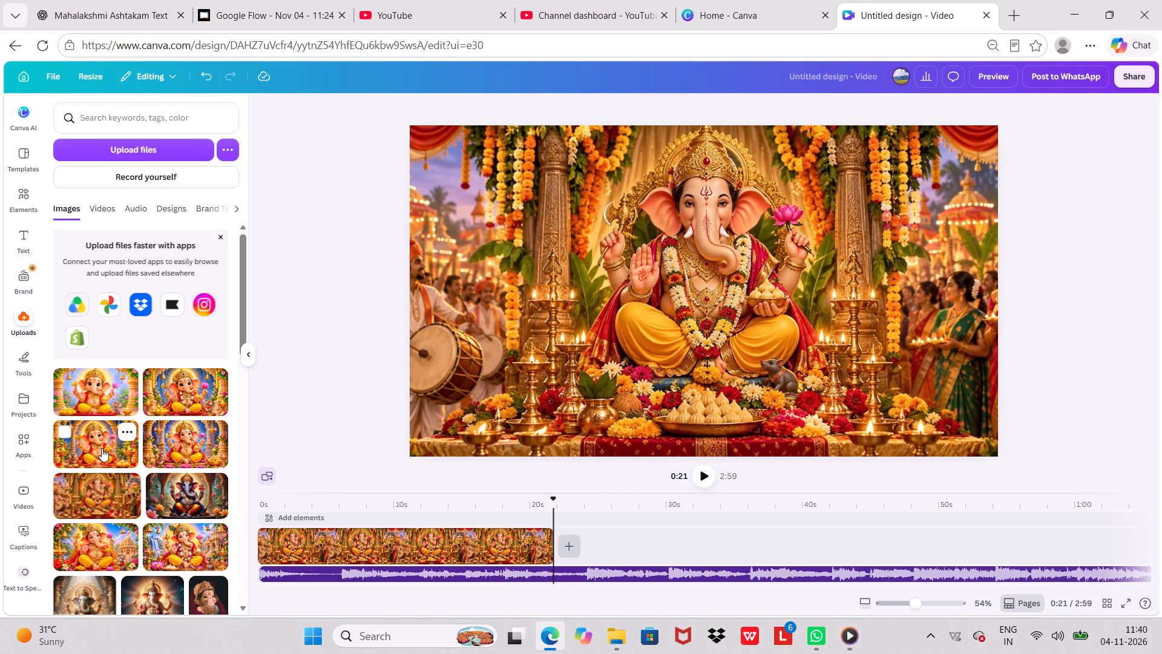
{"action": "left_click", "coordinate": [102, 448]}
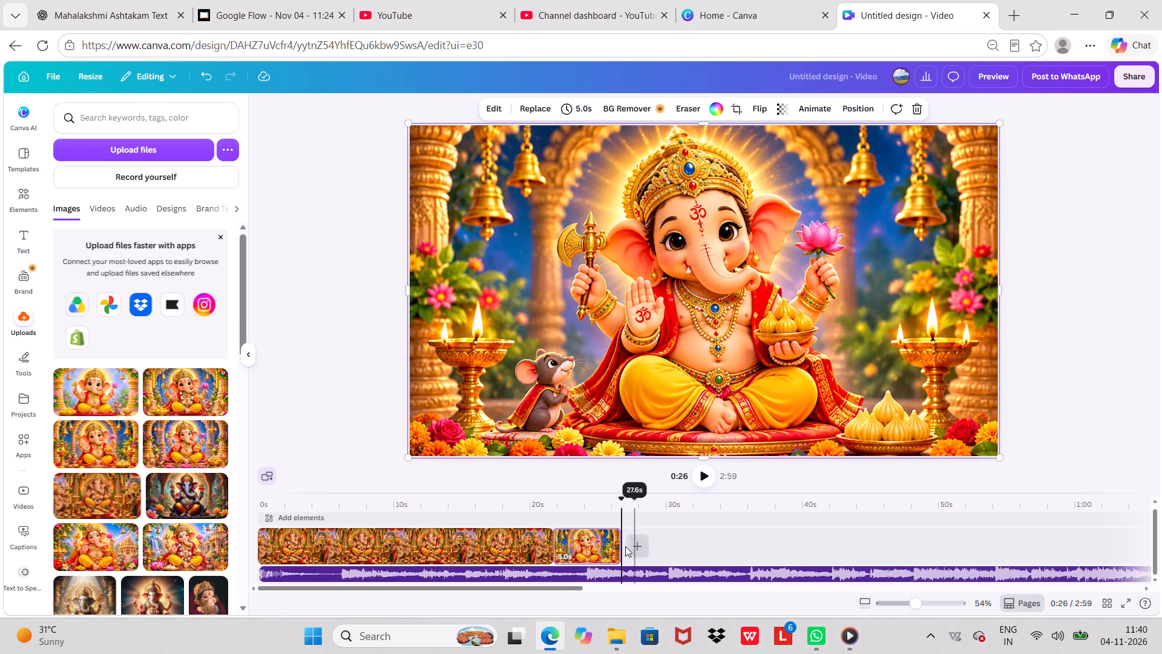
Extend the child Ganesha clip with hanging bells and a mouse on the timeline to 18.3 seconds.
{"action": "left_click_drag", "start_coordinate": [619, 544], "coordinate": [822, 546]}
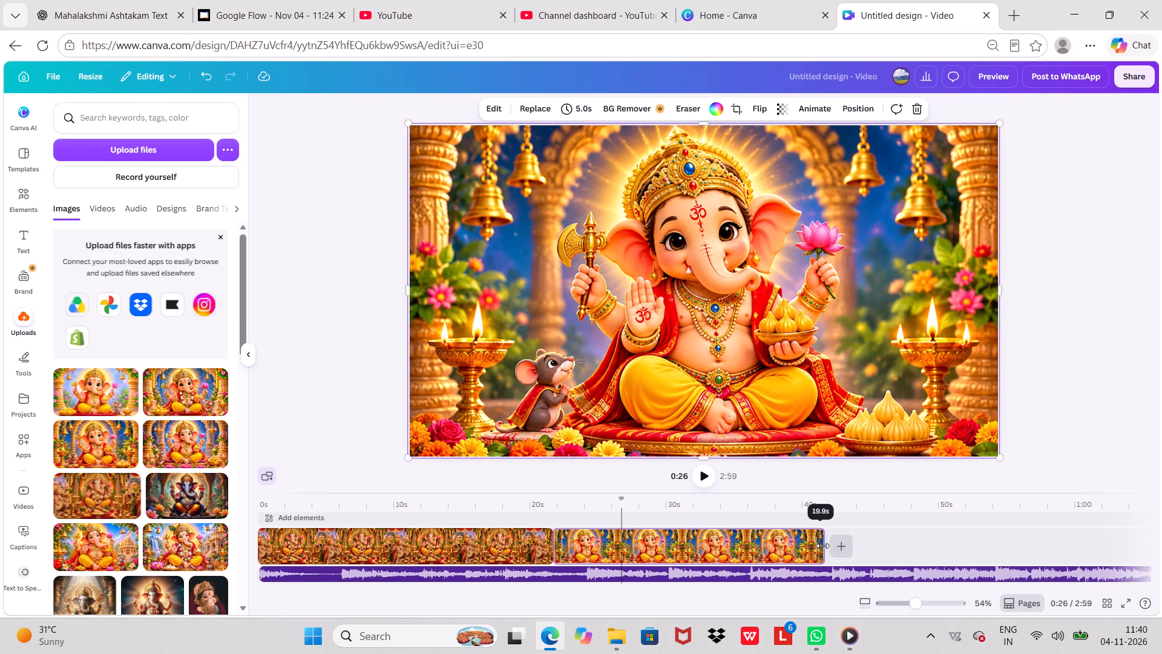
{"action": "left_click_drag", "start_coordinate": [822, 546], "coordinate": [793, 546]}
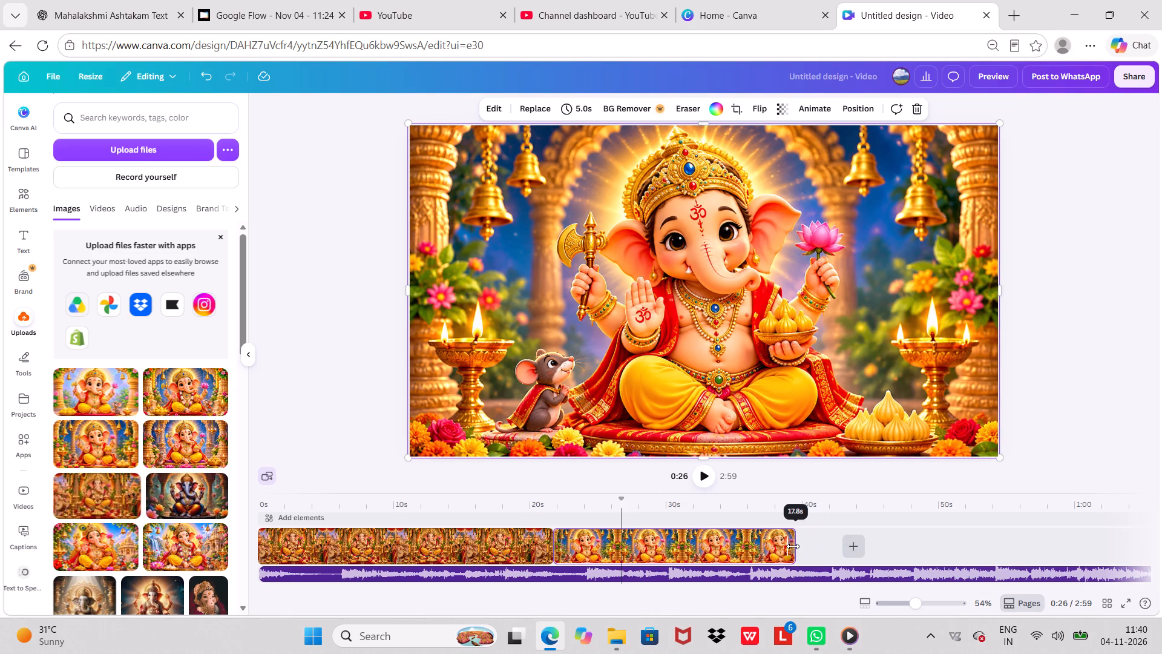
{"action": "left_click_drag", "start_coordinate": [793, 546], "coordinate": [801, 546]}
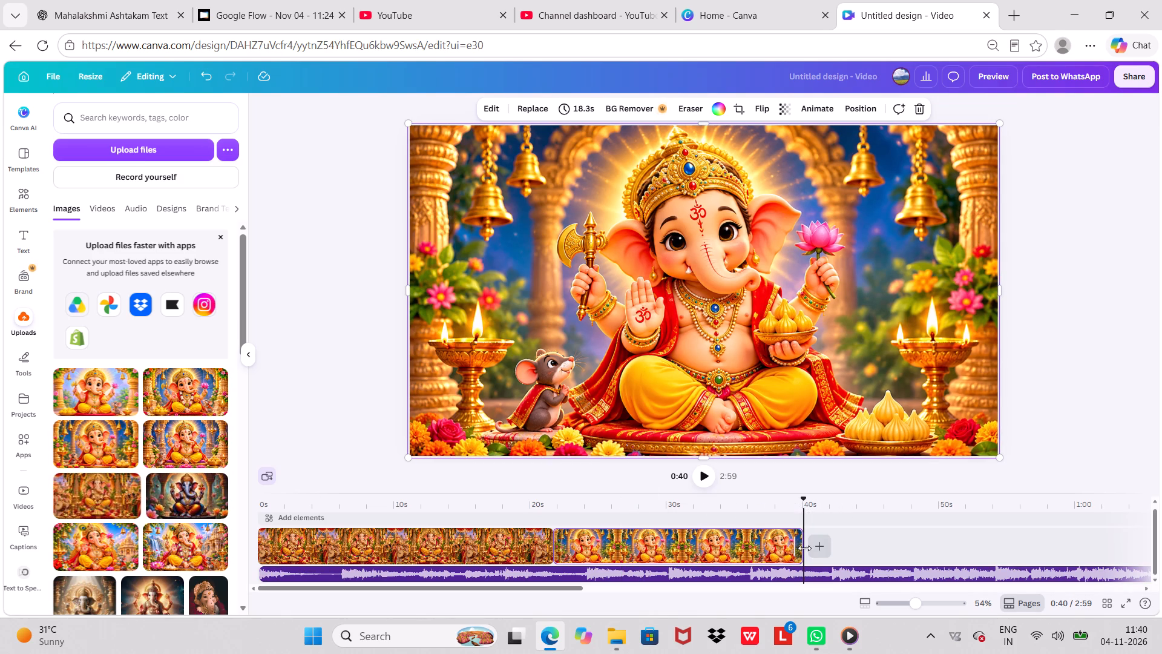
Add the uploaded Ganesha image with hanging oil lamps and a purple cushion as the third clip and extend it to 18.7 seconds.
{"action": "left_click", "coordinate": [816, 548]}
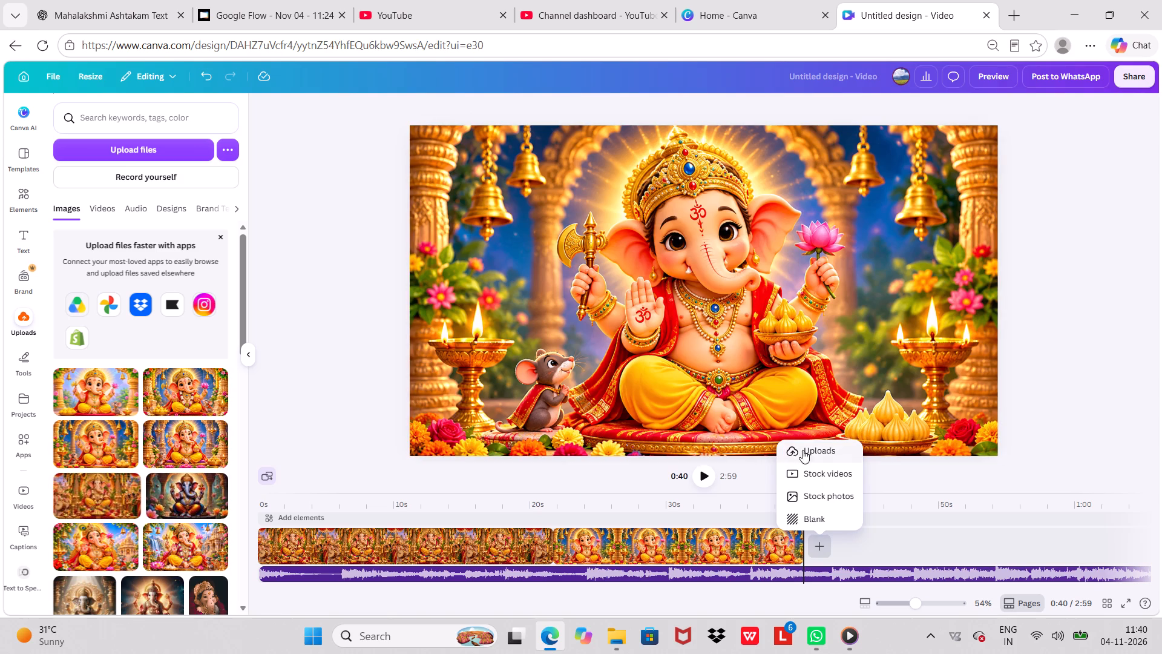
{"action": "left_click", "coordinate": [807, 451]}
{"action": "left_click", "coordinate": [185, 440]}
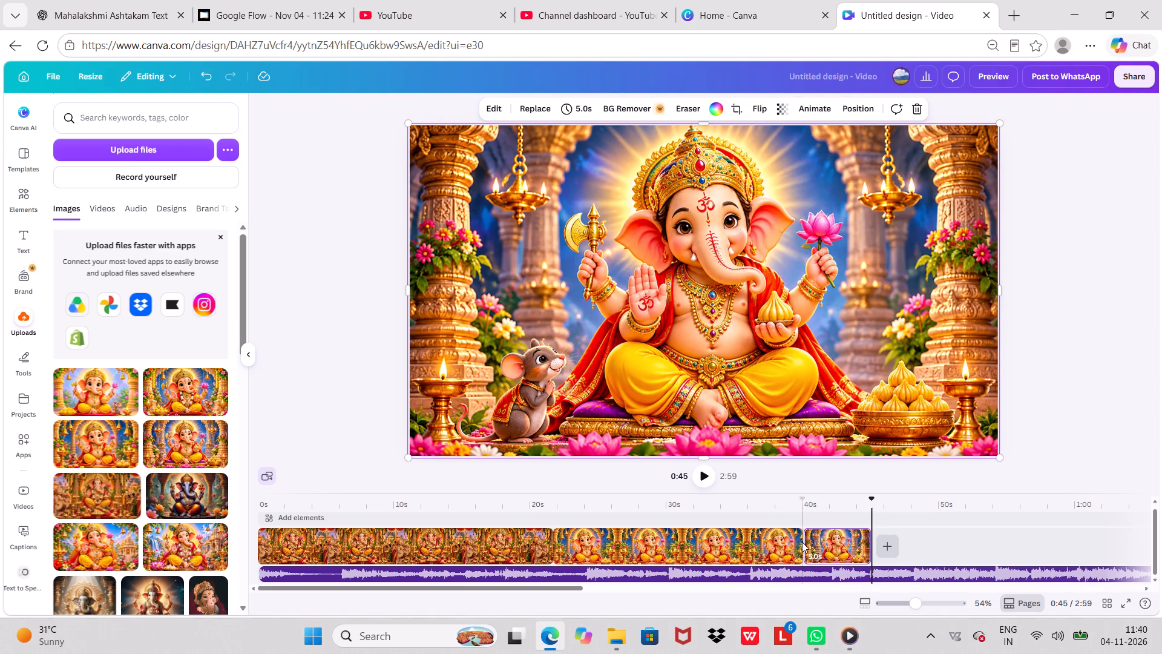
{"action": "left_click_drag", "start_coordinate": [863, 544], "coordinate": [1058, 546]}
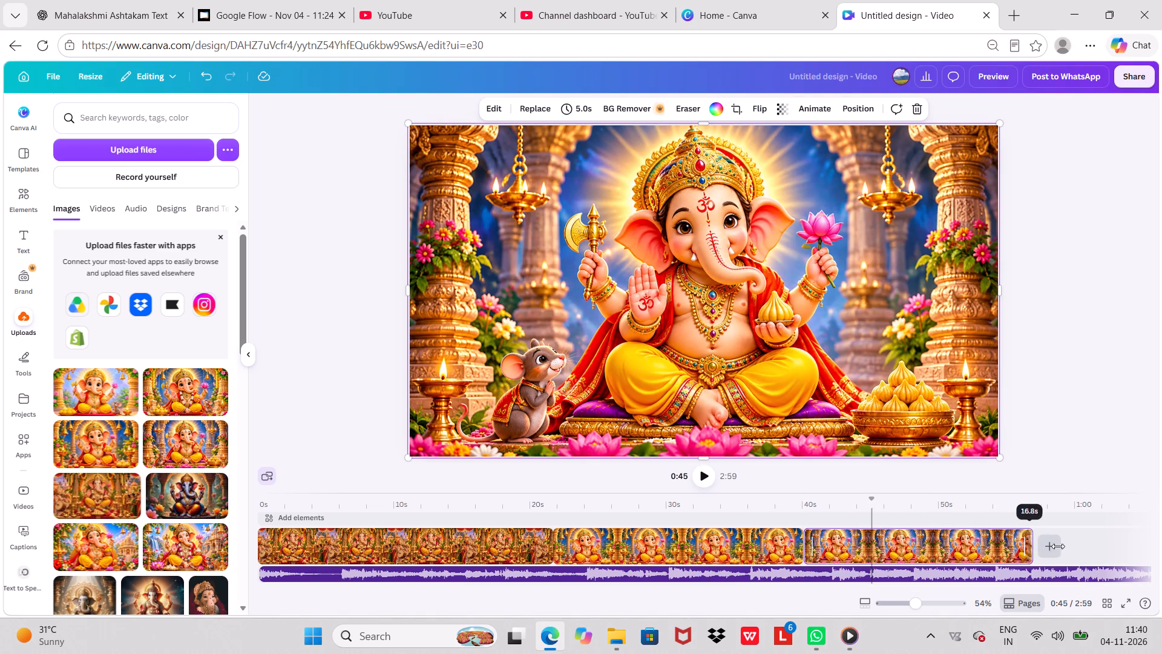
{"action": "left_click_drag", "start_coordinate": [1058, 546], "coordinate": [865, 549]}
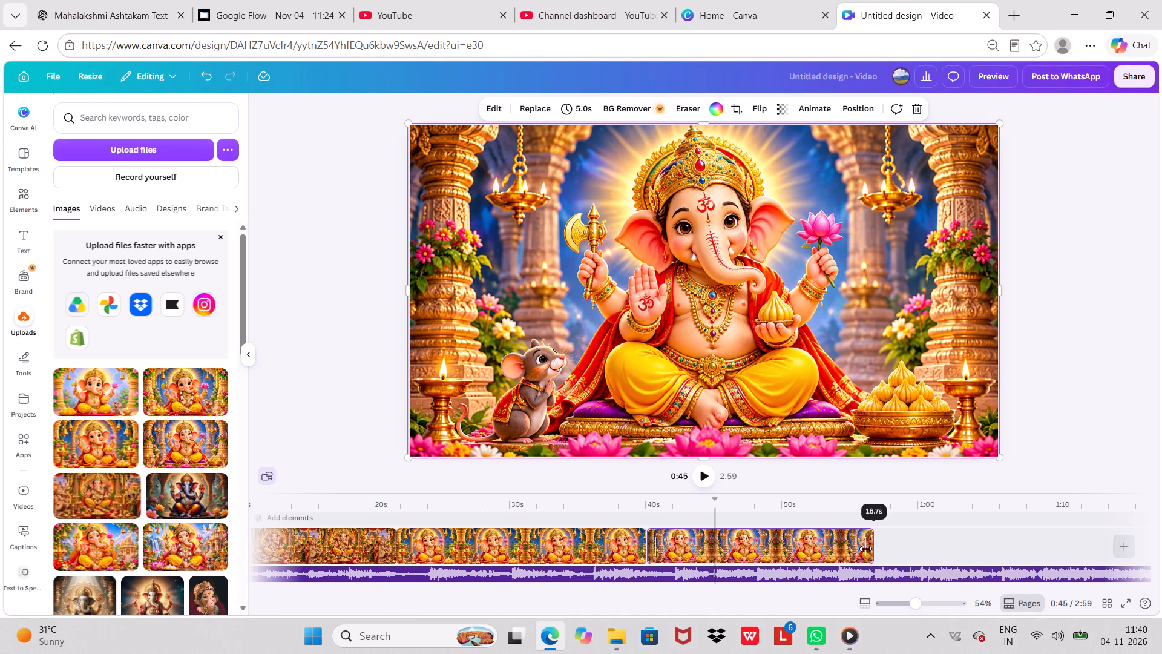
{"action": "left_click_drag", "start_coordinate": [865, 549], "coordinate": [879, 549]}
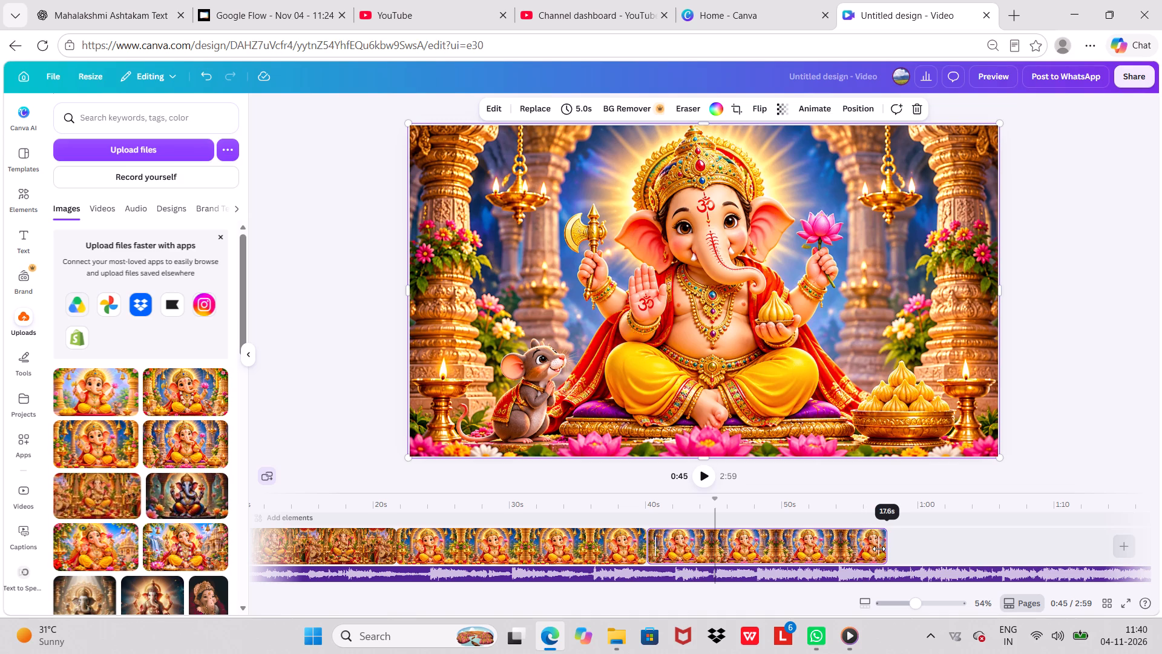
{"action": "left_click_drag", "start_coordinate": [879, 549], "coordinate": [933, 549]}
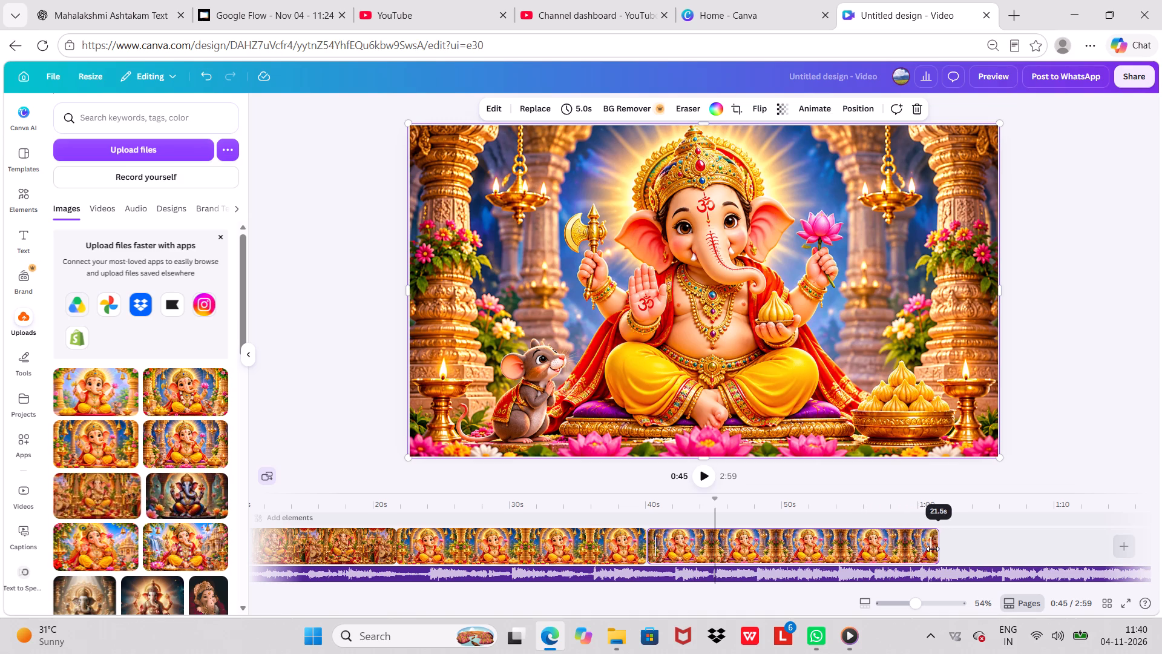
{"action": "left_click_drag", "start_coordinate": [933, 549], "coordinate": [910, 552]}
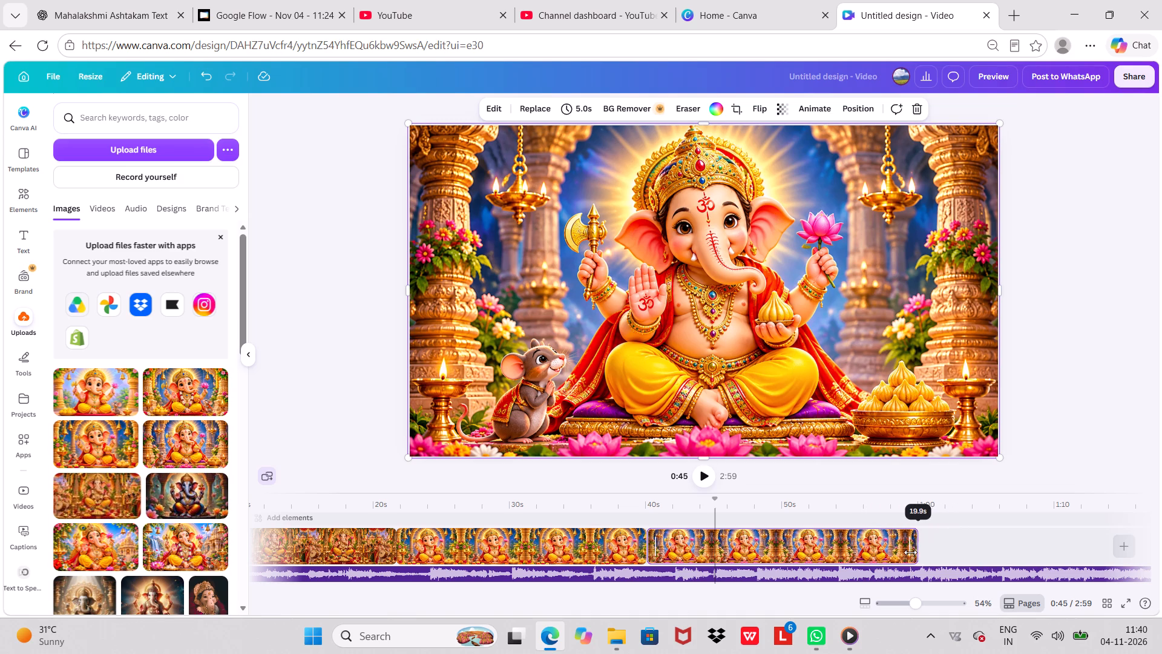
{"action": "left_click_drag", "start_coordinate": [910, 552], "coordinate": [893, 553]}
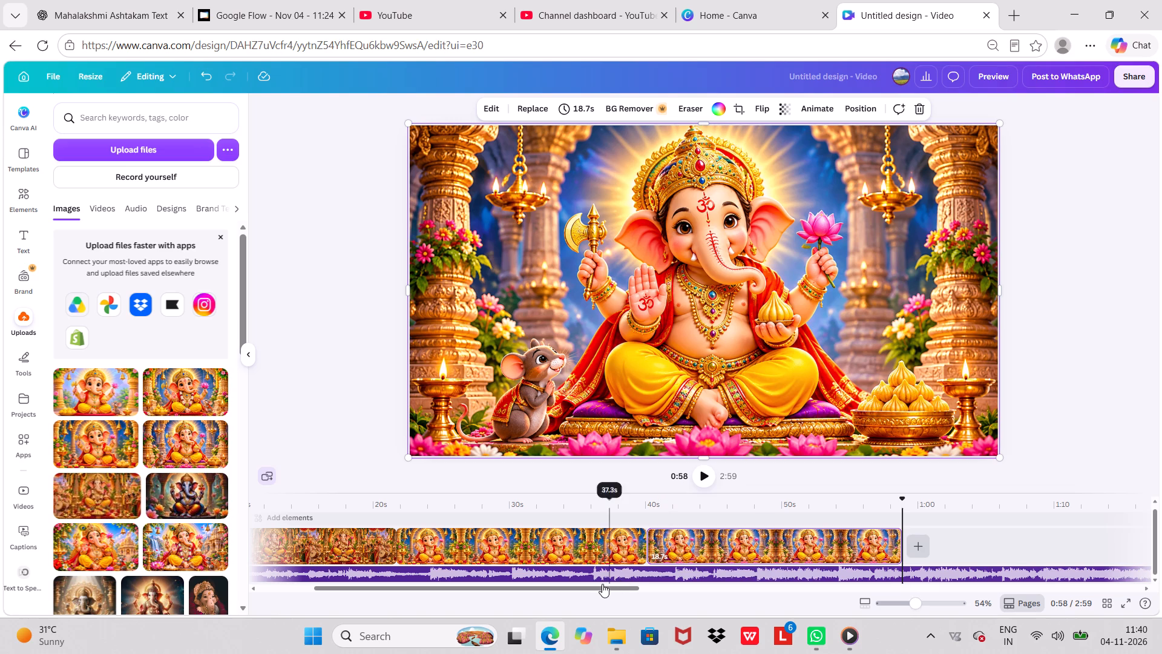
Add the uploaded pastel child Ganesha image with a modak plate and lotus as the fourth clip and extend it to about 24.6 seconds.
{"action": "left_click_drag", "start_coordinate": [605, 586], "coordinate": [772, 587]}
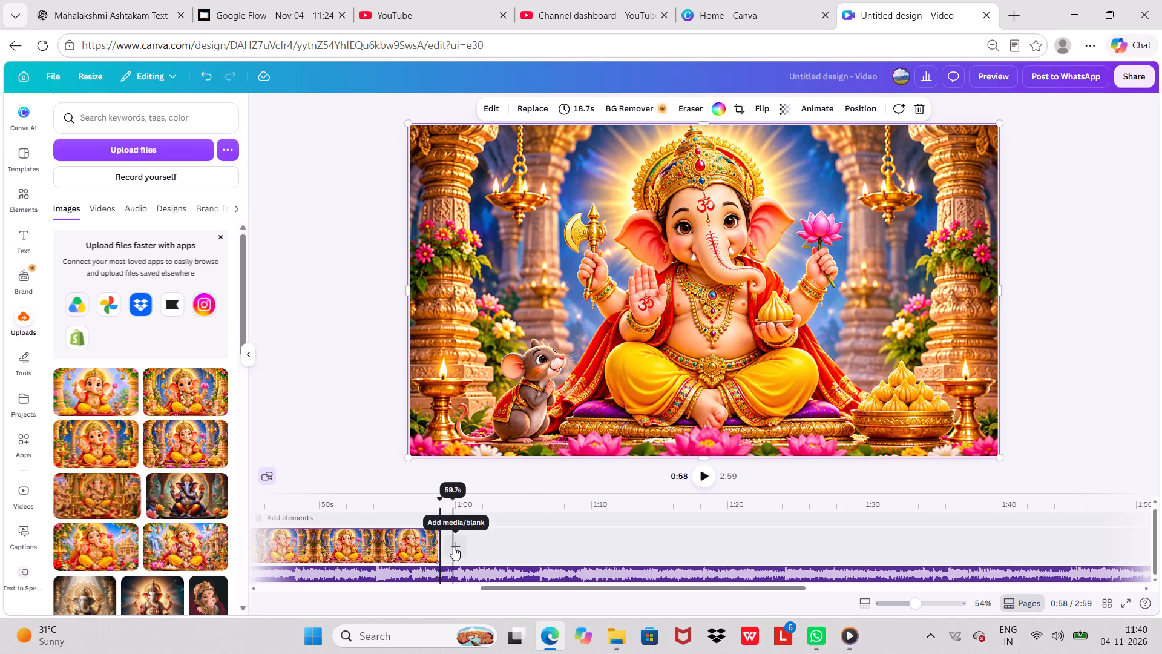
{"action": "left_click", "coordinate": [453, 547]}
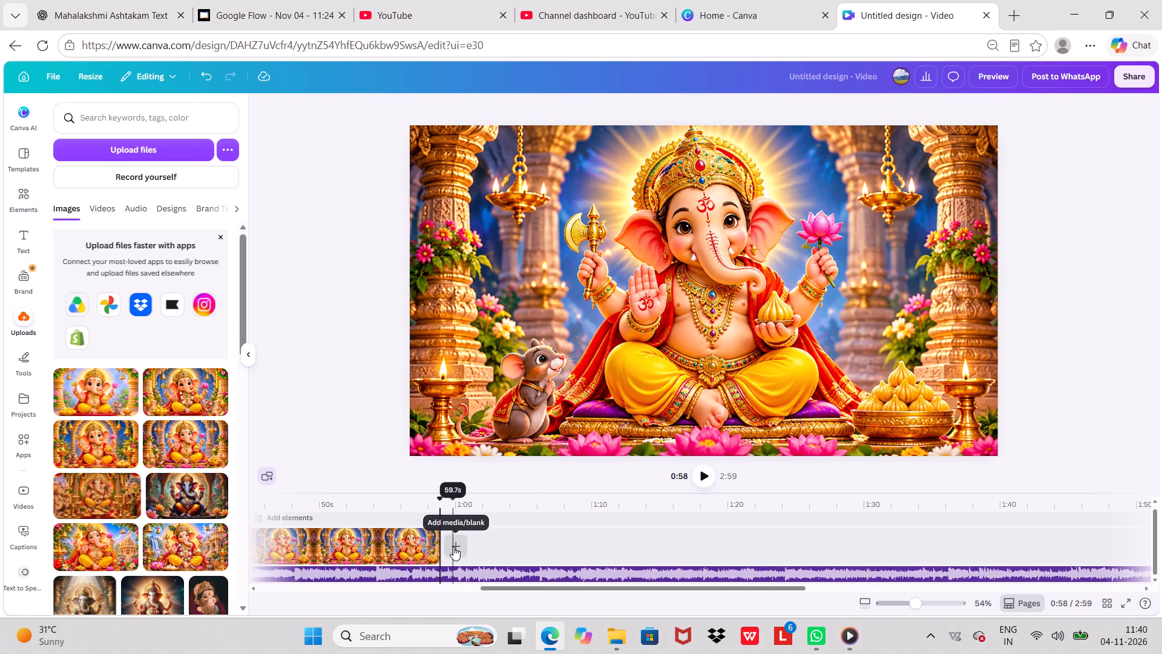
{"action": "left_click", "coordinate": [488, 450]}
{"action": "left_click", "coordinate": [112, 381]}
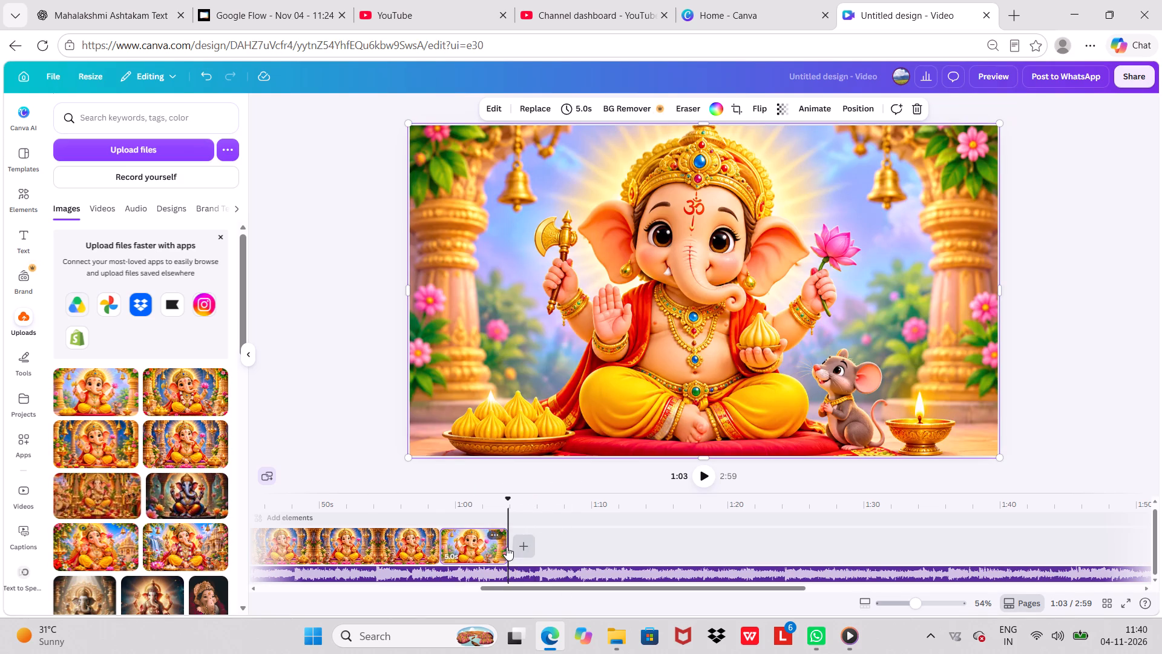
{"action": "left_click_drag", "start_coordinate": [502, 545], "coordinate": [726, 550]}
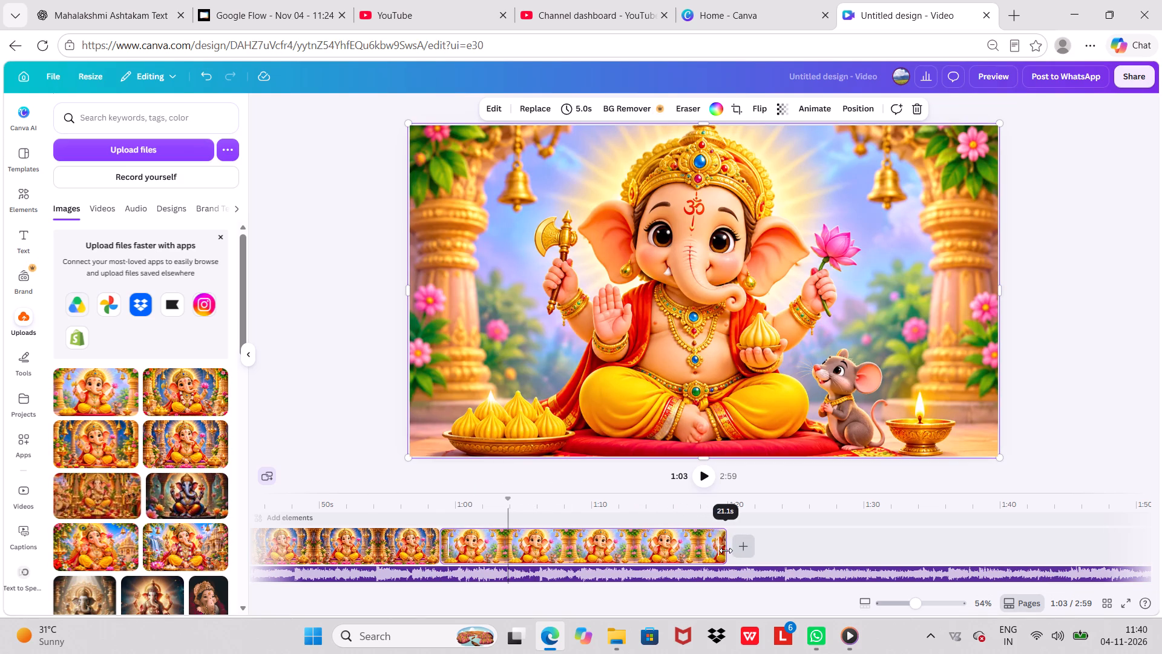
{"action": "left_click_drag", "start_coordinate": [726, 550], "coordinate": [756, 550]}
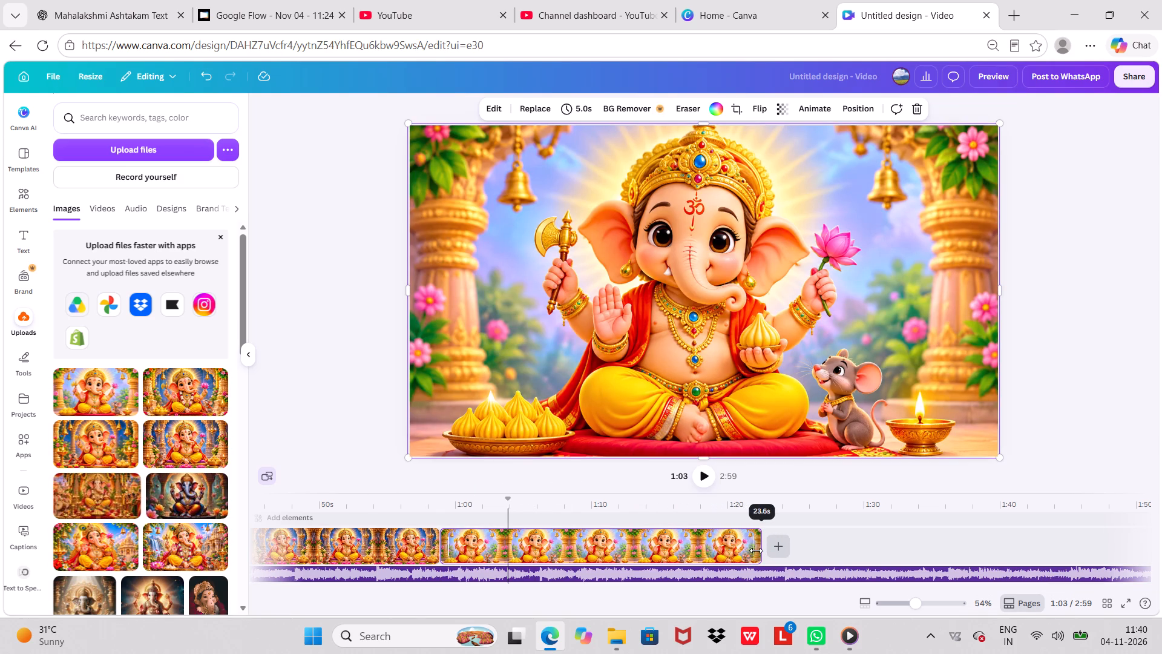
{"action": "left_click_drag", "start_coordinate": [756, 550], "coordinate": [769, 551]}
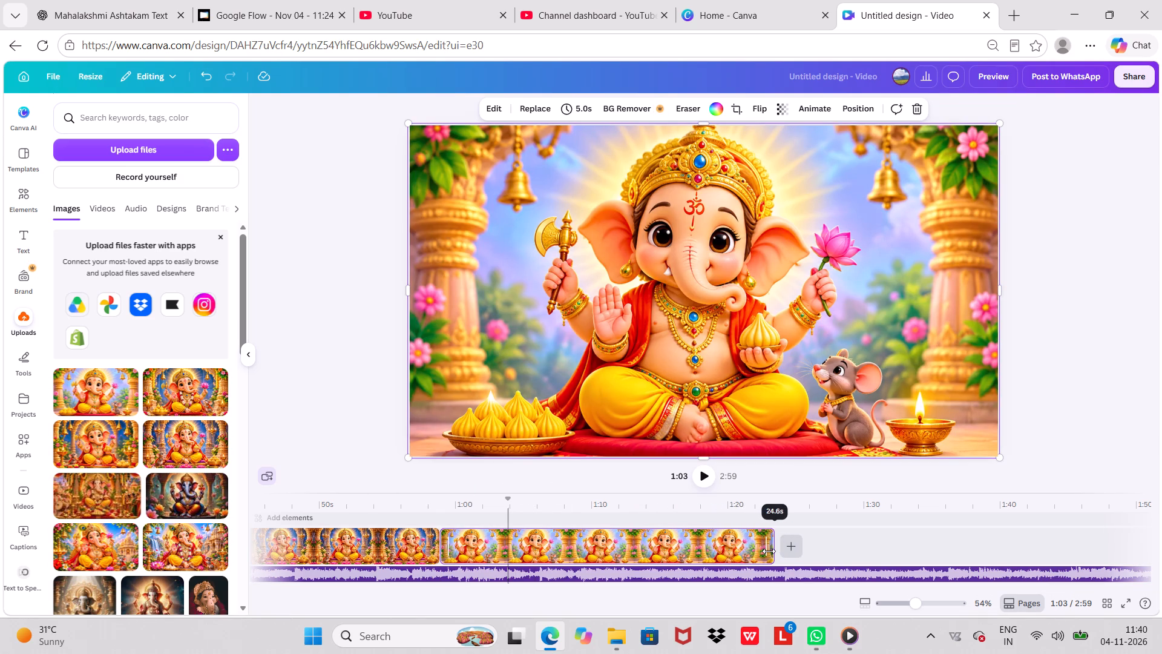
{"action": "left_click_drag", "start_coordinate": [769, 551], "coordinate": [767, 551]}
Add the same pastel child Ganesha image again as the fifth clip and extend it to 19.9 seconds.
{"action": "left_click", "coordinate": [789, 547]}
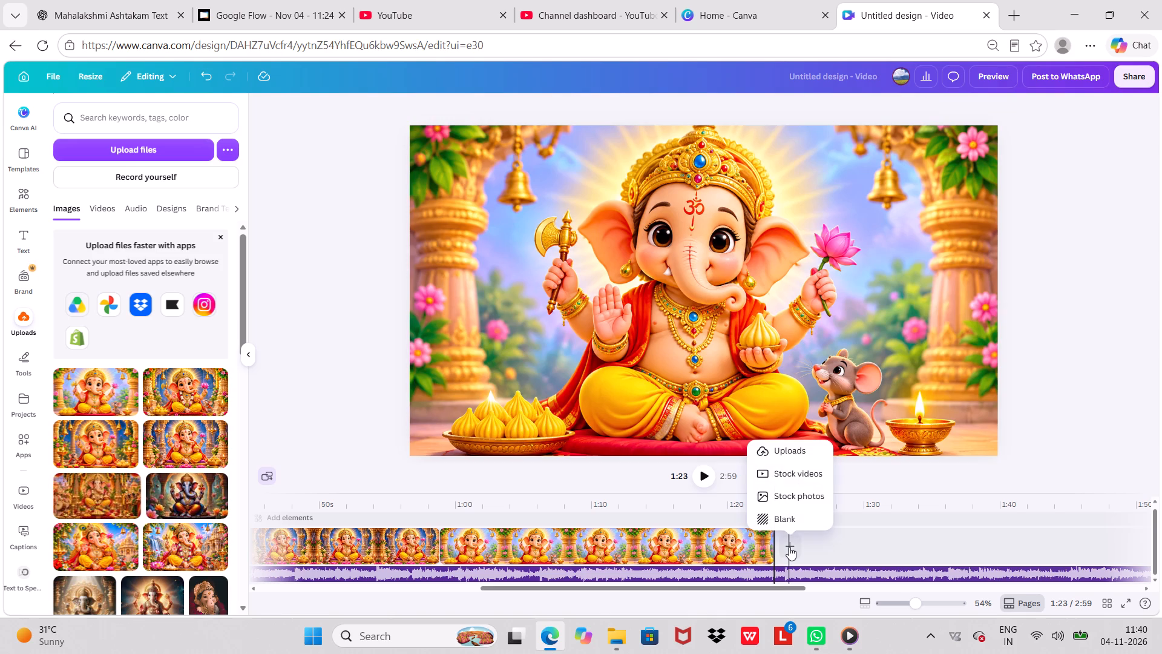
{"action": "left_click", "coordinate": [789, 453]}
{"action": "left_click", "coordinate": [77, 383]}
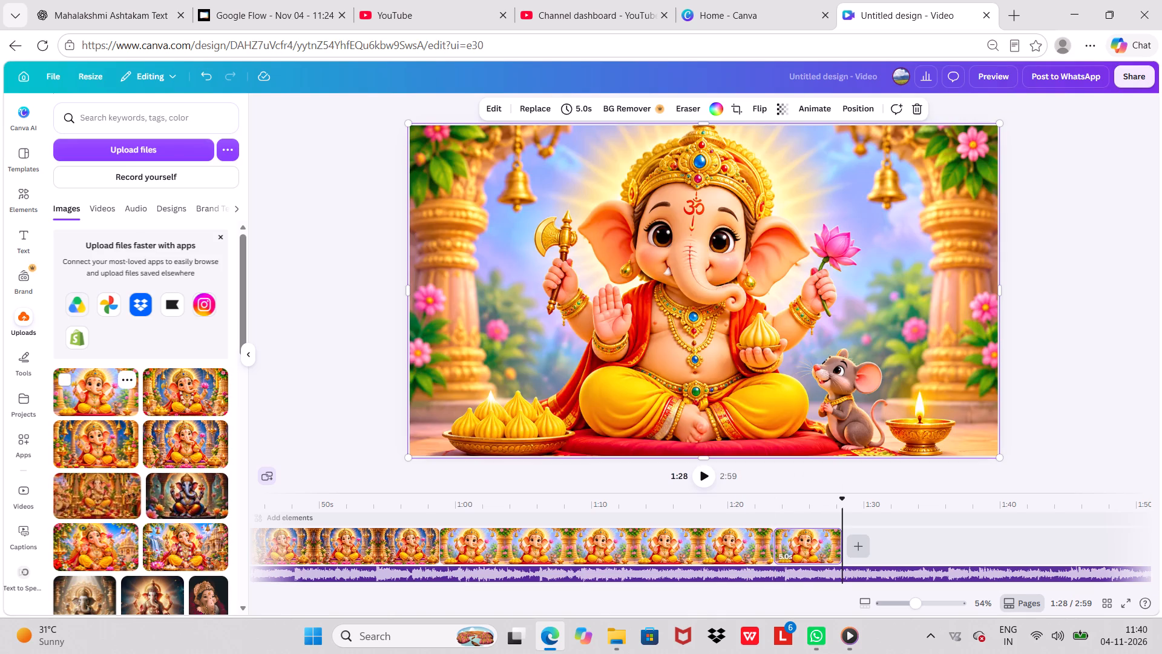
{"action": "left_click_drag", "start_coordinate": [837, 544], "coordinate": [1059, 544]}
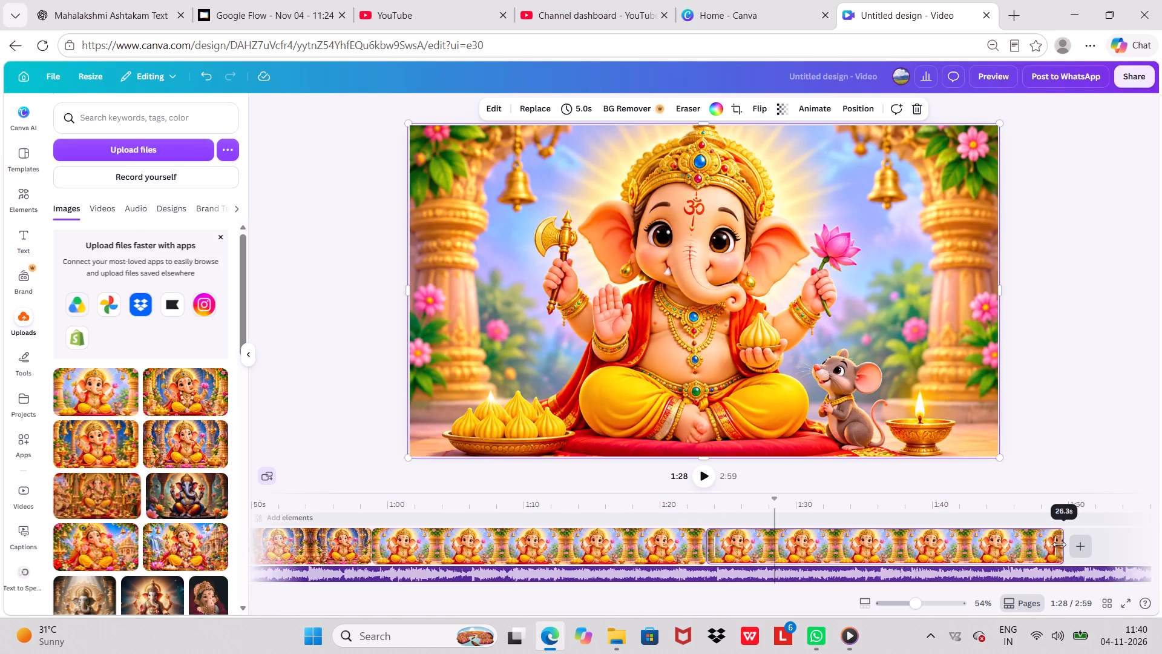
{"action": "left_click_drag", "start_coordinate": [1059, 544], "coordinate": [976, 544]}
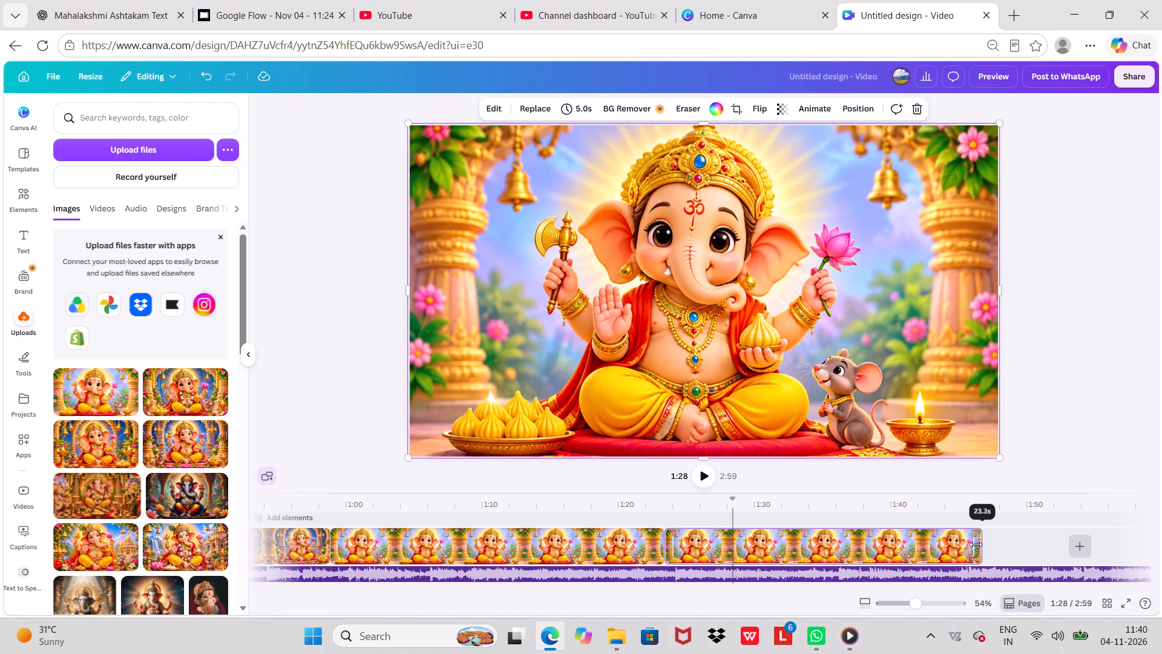
{"action": "left_click_drag", "start_coordinate": [976, 544], "coordinate": [931, 544]}
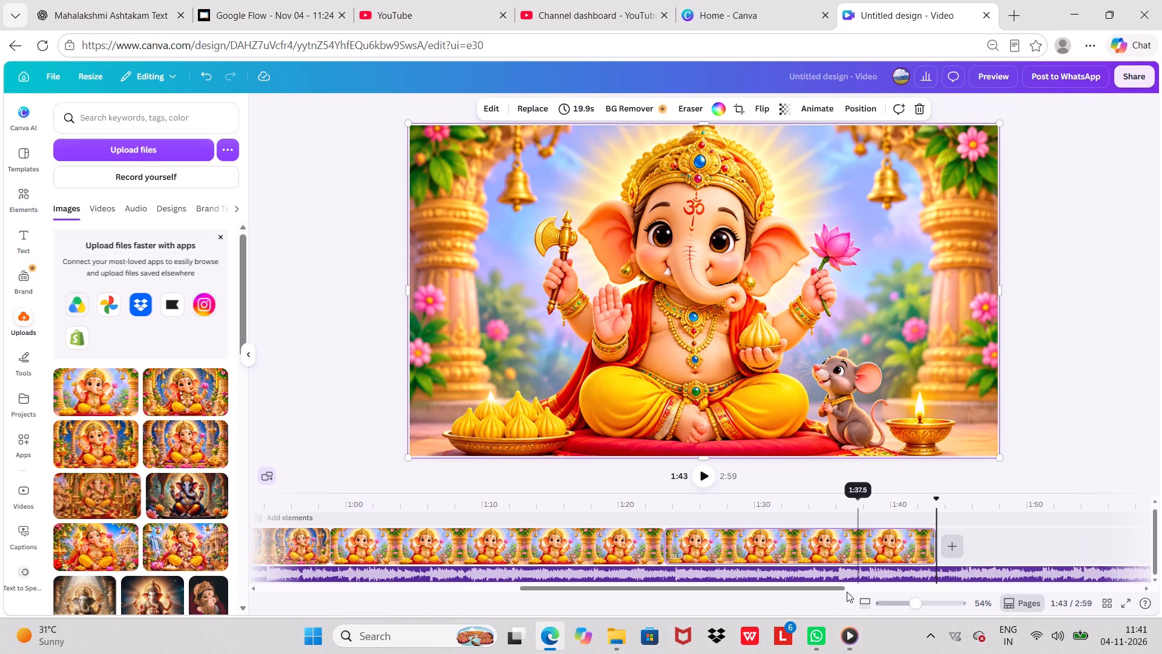
Add the uploaded dark blue-grey Ganesha image with lotus flowers and arches as the sixth clip and extend it to 27.9 seconds.
{"action": "left_click_drag", "start_coordinate": [836, 588], "coordinate": [1042, 579]}
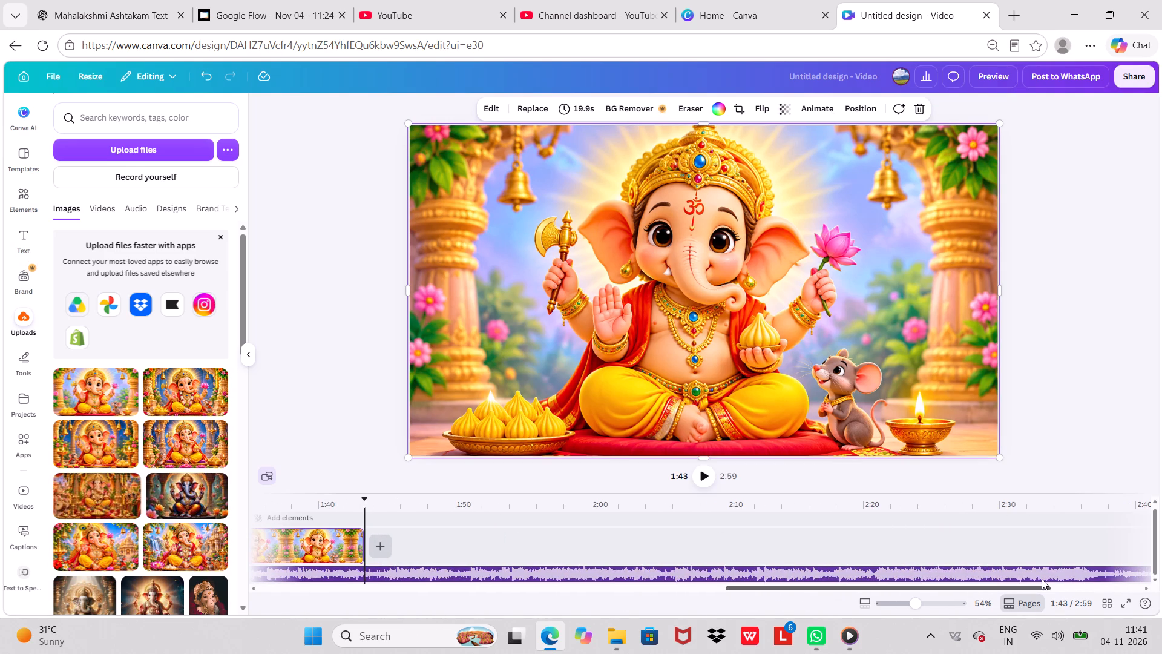
{"action": "left_click_drag", "start_coordinate": [1042, 579], "coordinate": [1020, 583]}
{"action": "scroll", "coordinate": [191, 511], "scroll_direction": "down", "scroll_amount": 2}
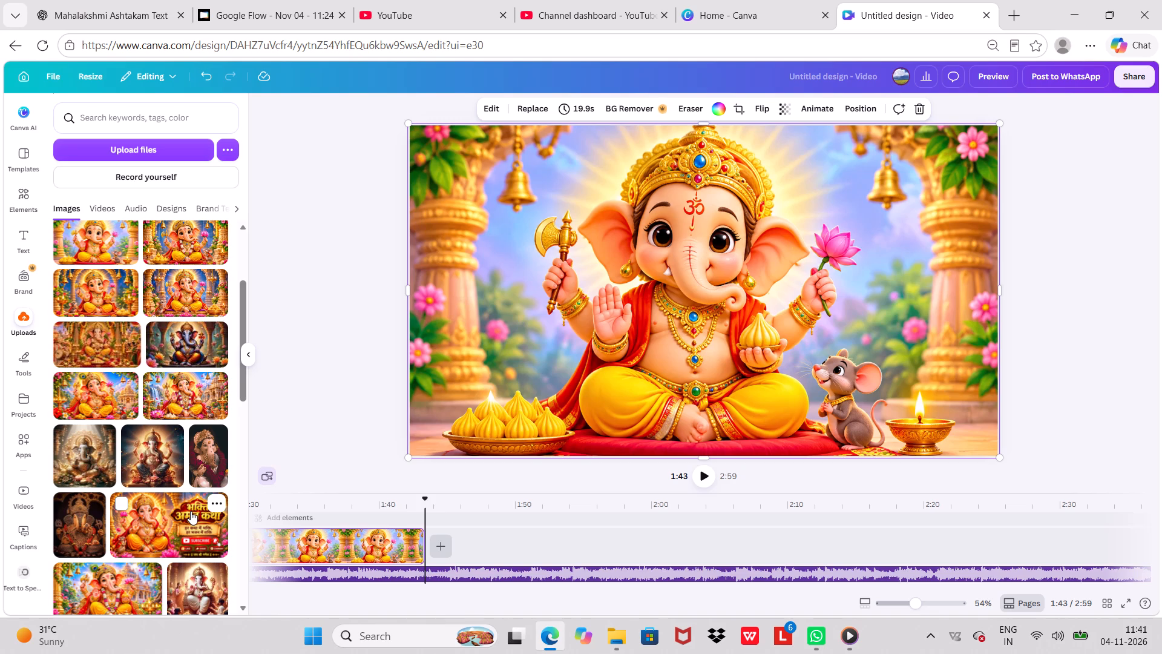
{"action": "left_click", "coordinate": [437, 549]}
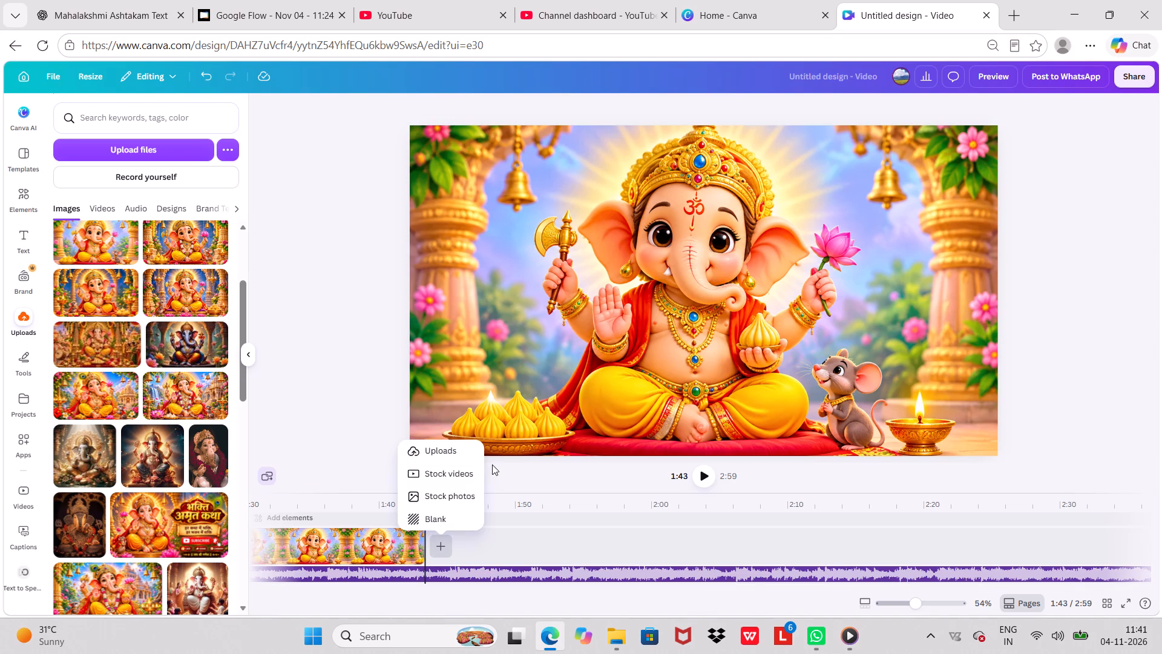
{"action": "left_click", "coordinate": [467, 454]}
{"action": "left_click", "coordinate": [203, 343]}
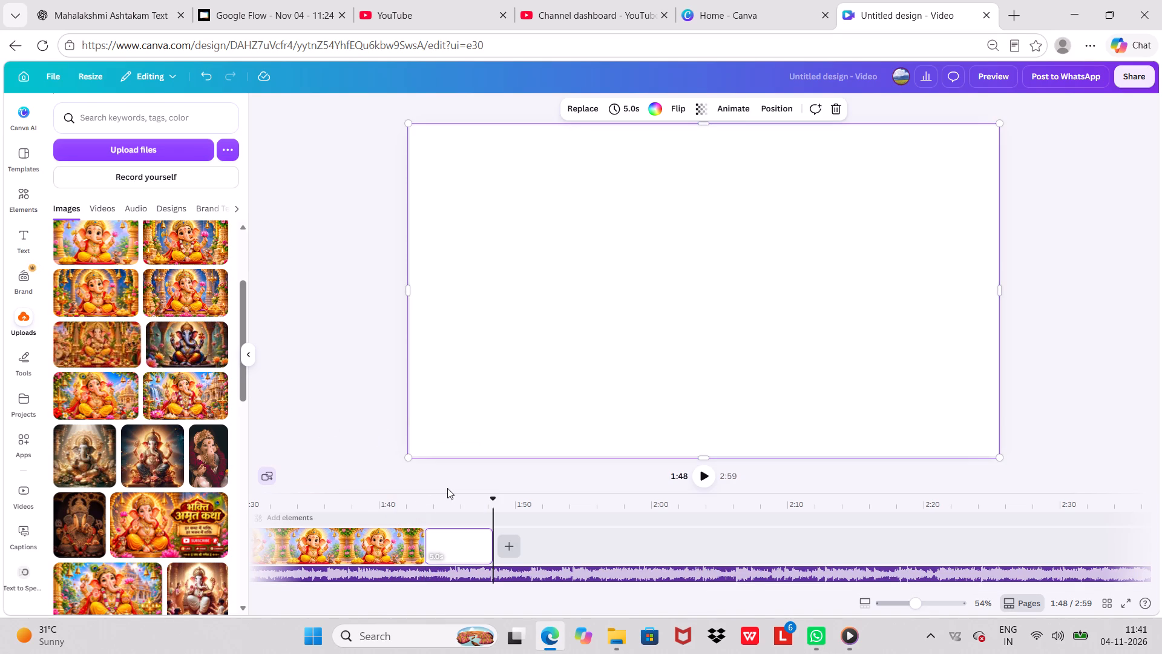
{"action": "left_click", "coordinate": [465, 548]}
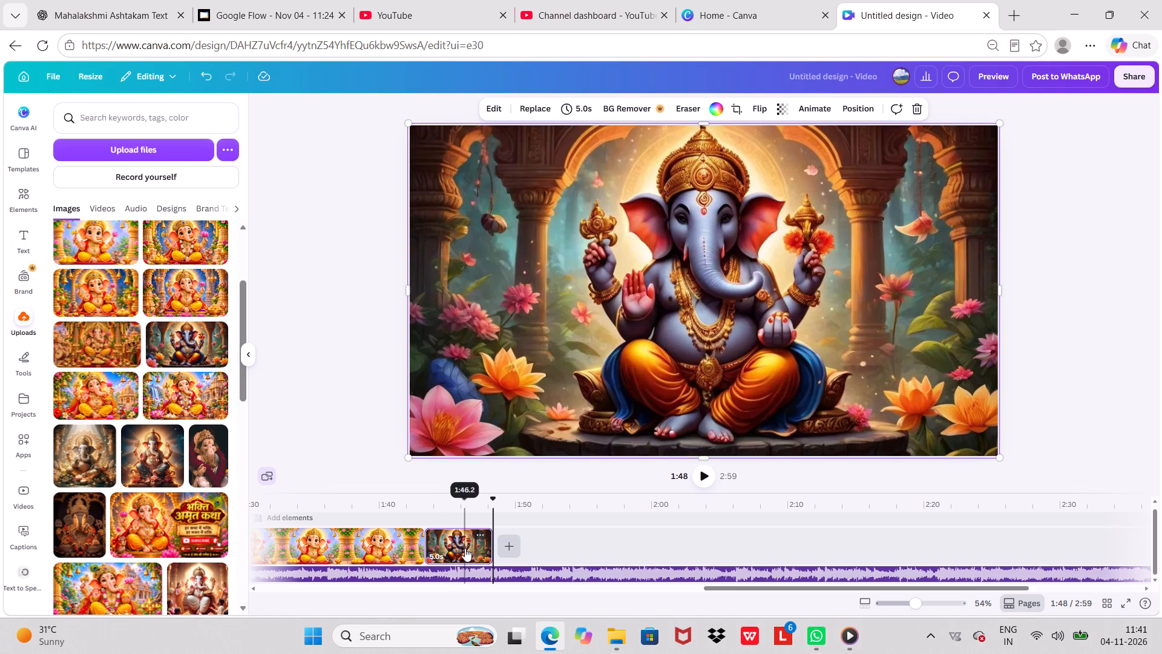
{"action": "left_click_drag", "start_coordinate": [482, 544], "coordinate": [740, 545]}
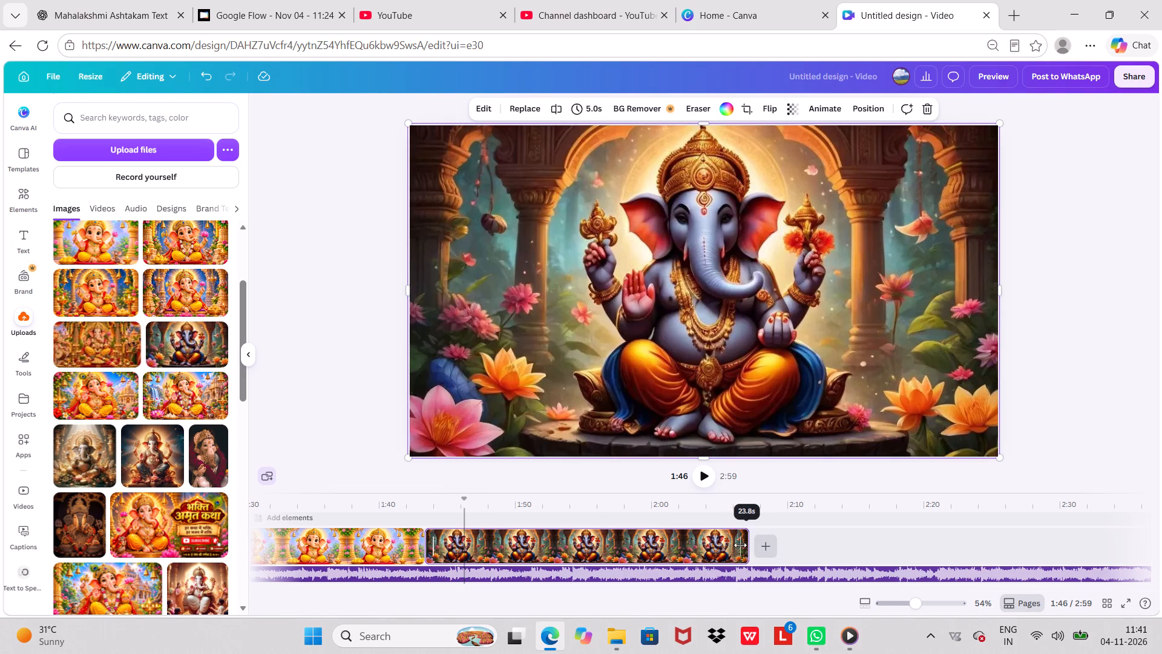
{"action": "left_click_drag", "start_coordinate": [740, 545], "coordinate": [794, 545]}
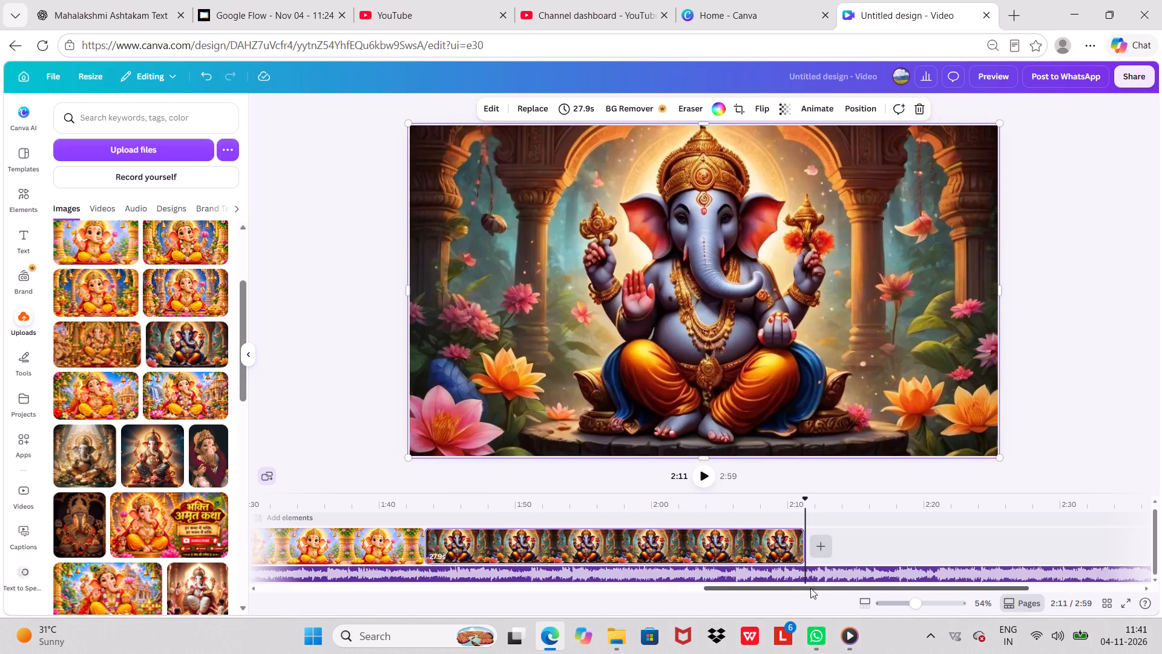
Add the uploaded Ganesha image with hanging bells, lit oil lamps and a mouse as the seventh clip and extend it to 23.7 seconds.
{"action": "left_click_drag", "start_coordinate": [810, 588], "coordinate": [985, 586]}
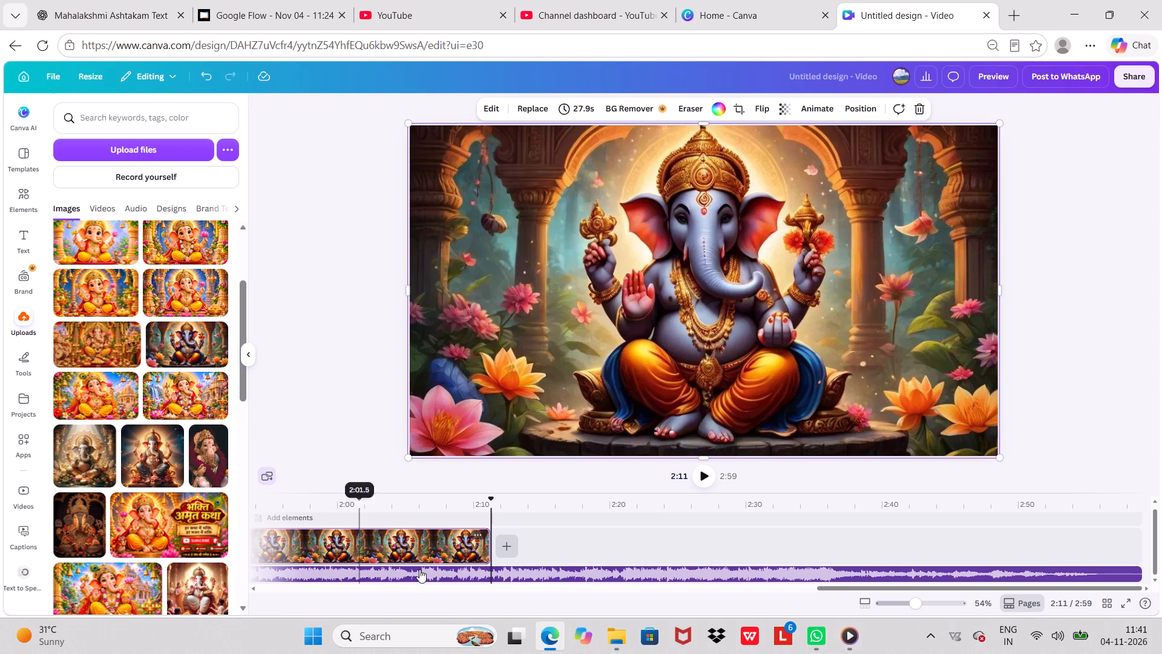
{"action": "left_click", "coordinate": [511, 549]}
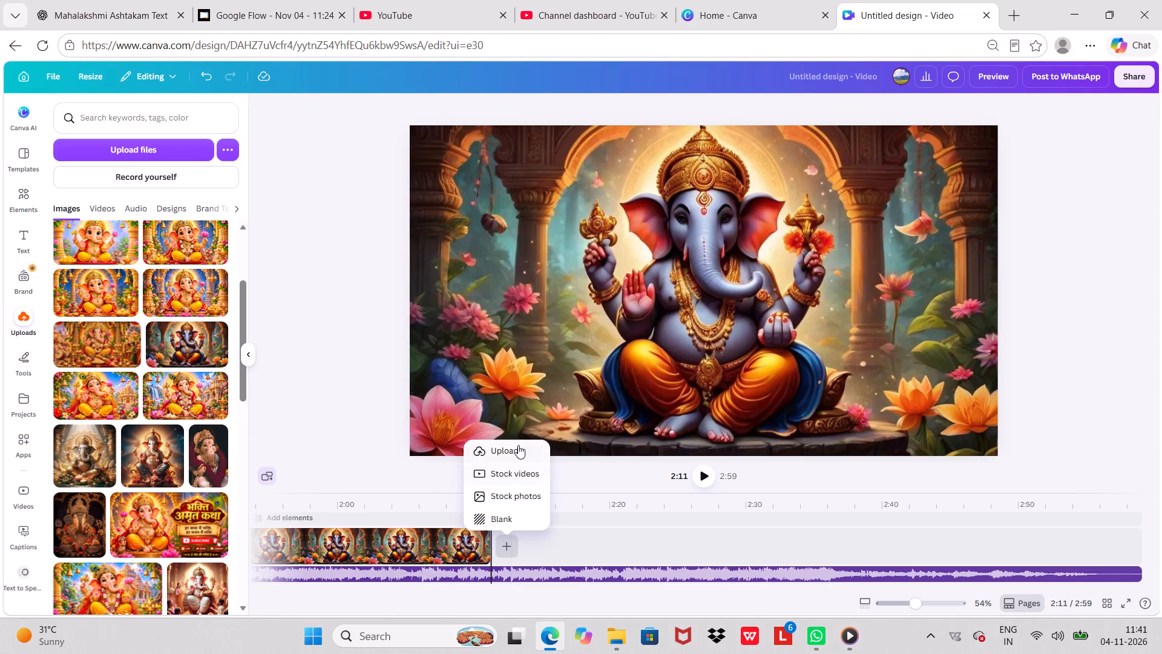
{"action": "left_click", "coordinate": [518, 445]}
{"action": "scroll", "coordinate": [163, 425], "scroll_direction": "down", "scroll_amount": 2}
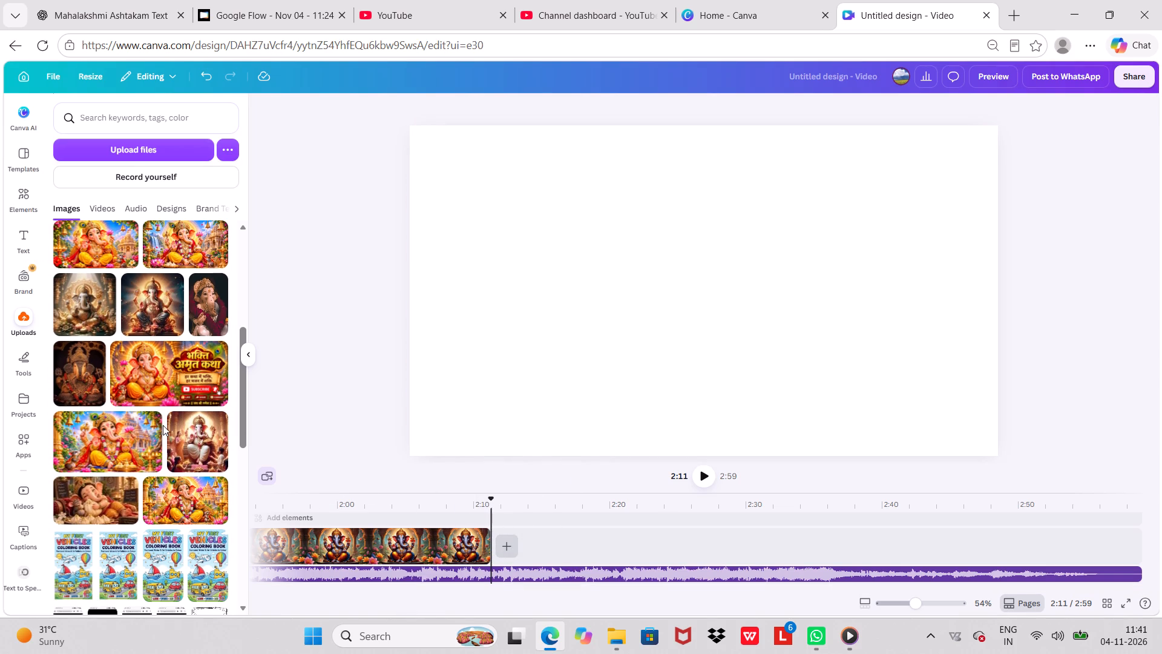
{"action": "left_click", "coordinate": [176, 504]}
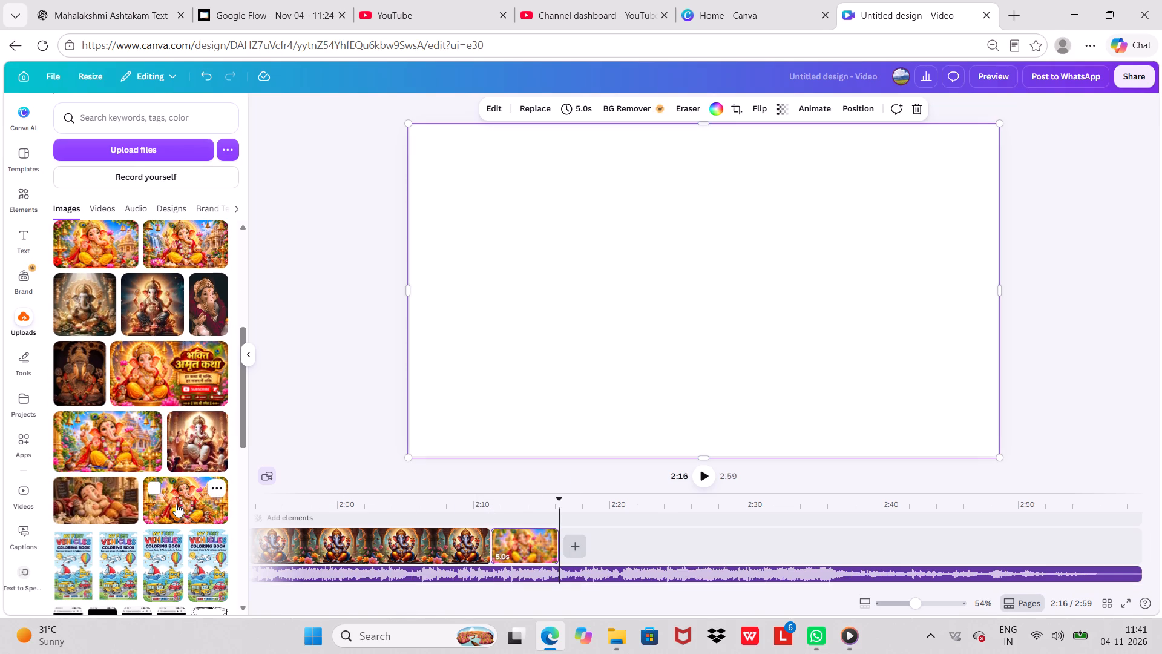
{"action": "left_click", "coordinate": [511, 546]}
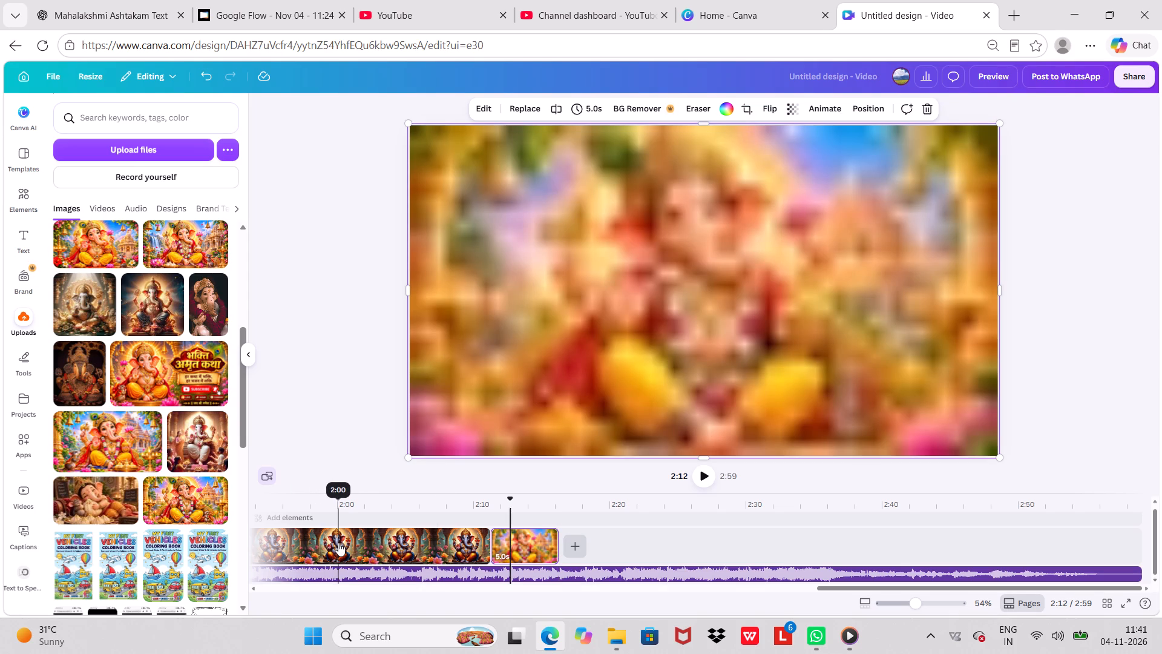
{"action": "left_click_drag", "start_coordinate": [554, 548], "coordinate": [636, 548]}
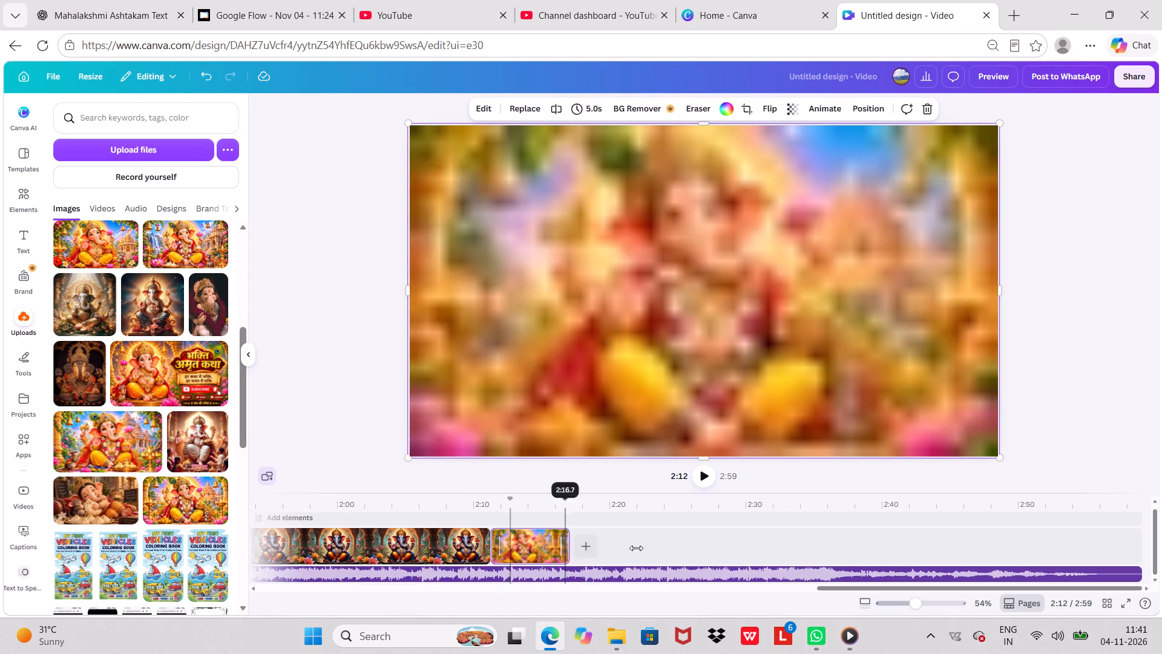
{"action": "left_click_drag", "start_coordinate": [636, 548], "coordinate": [836, 551]}
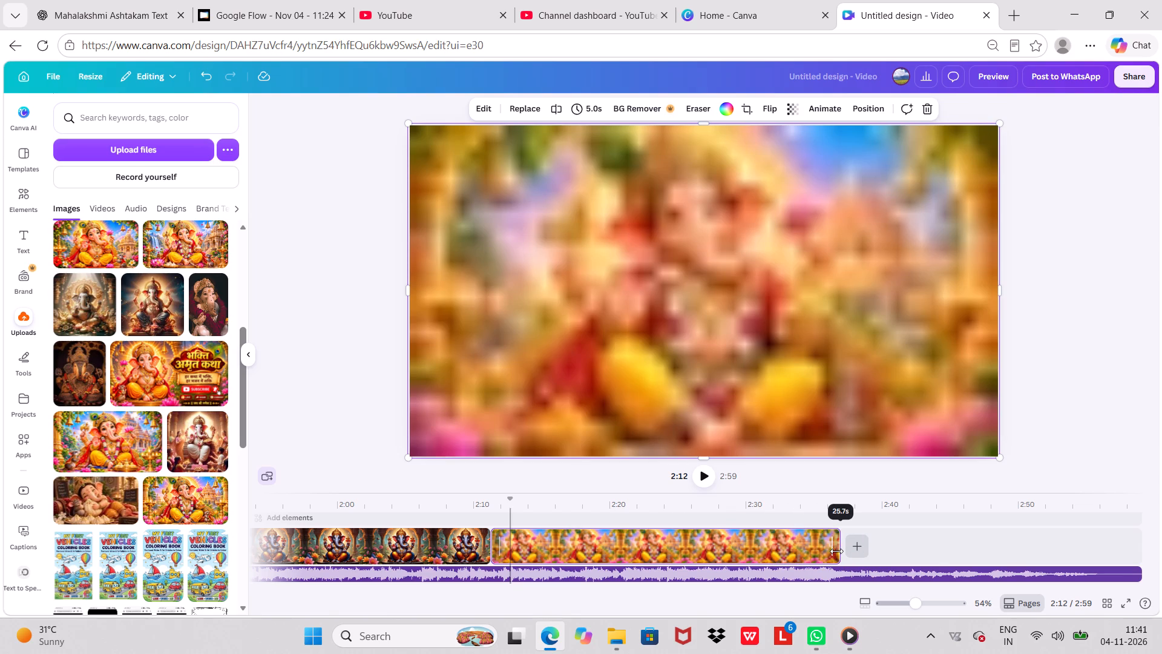
{"action": "left_click_drag", "start_coordinate": [836, 551], "coordinate": [809, 551]}
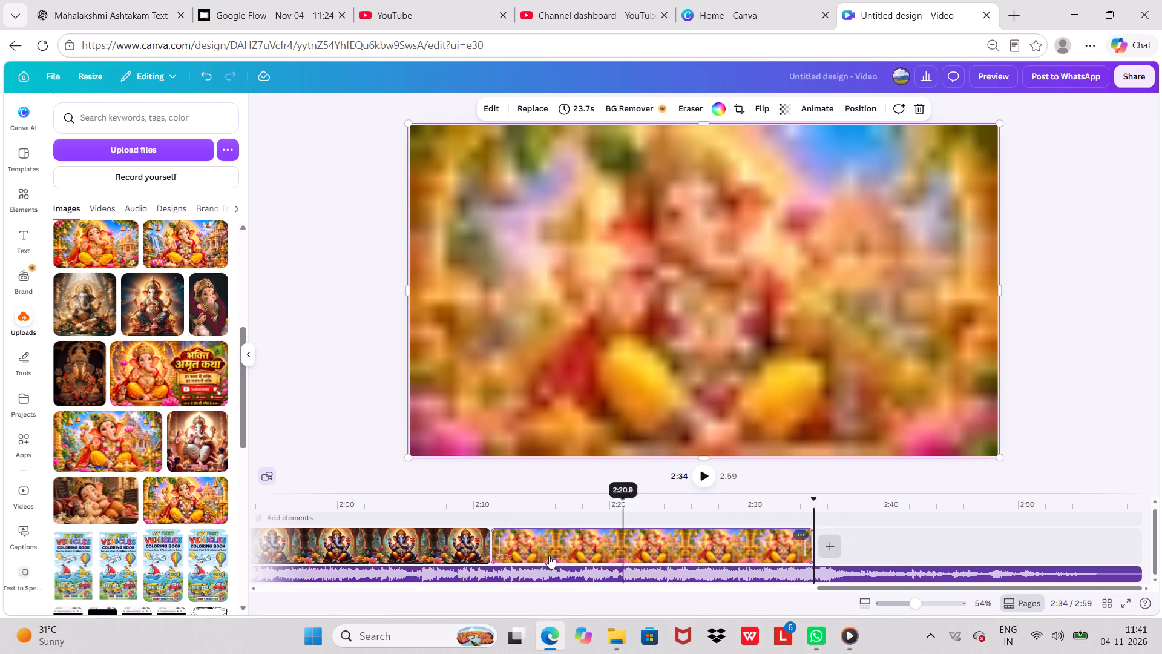
Play the video from near the end of the sixth clip into the seventh clip.
{"action": "left_click", "coordinate": [427, 547]}
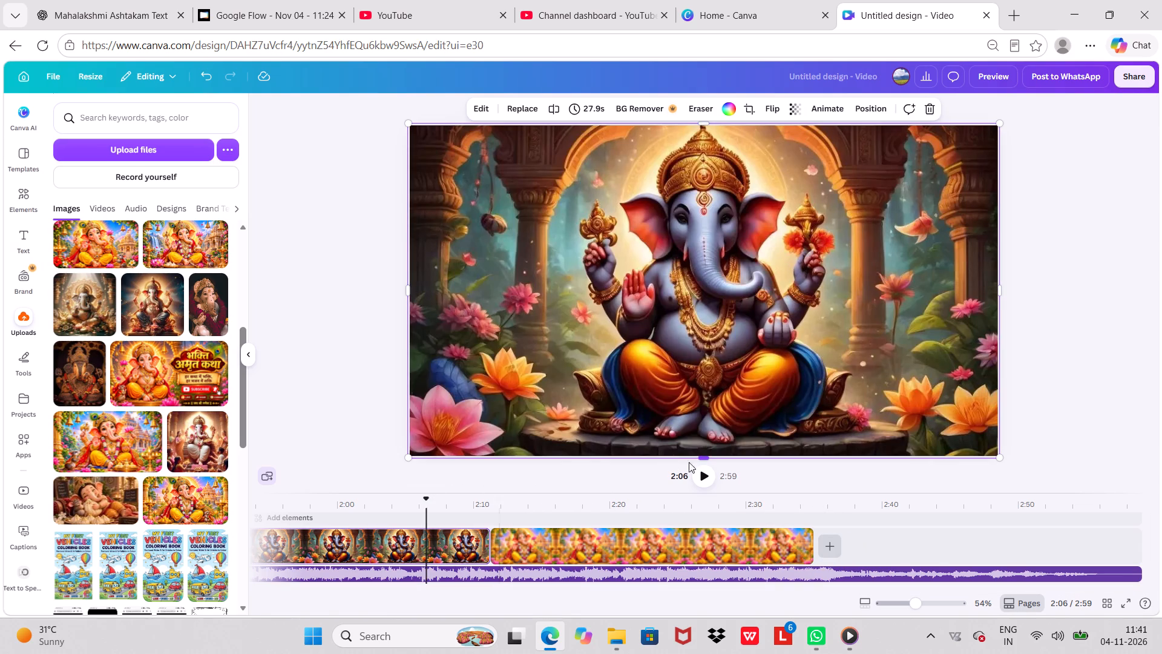
{"action": "left_click", "coordinate": [707, 477]}
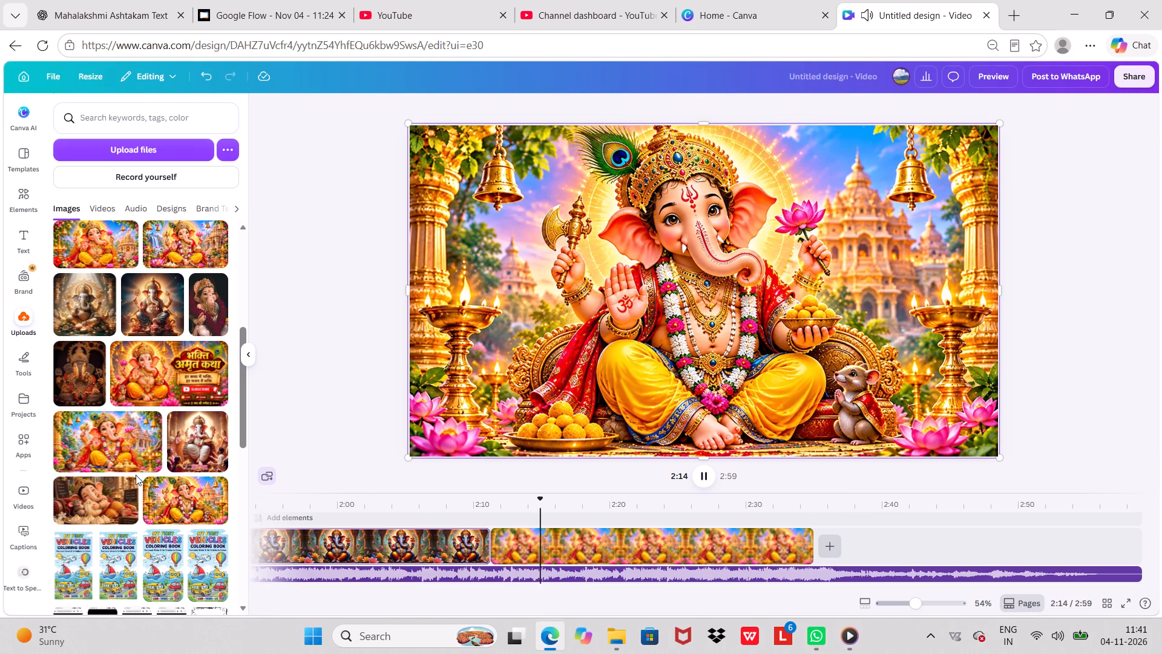
Add the uploaded wide image of colourful Ganesha before a temple as the eighth clip and extend it to end at about 2:54.
{"action": "scroll", "coordinate": [135, 473], "scroll_direction": "up", "scroll_amount": 2}
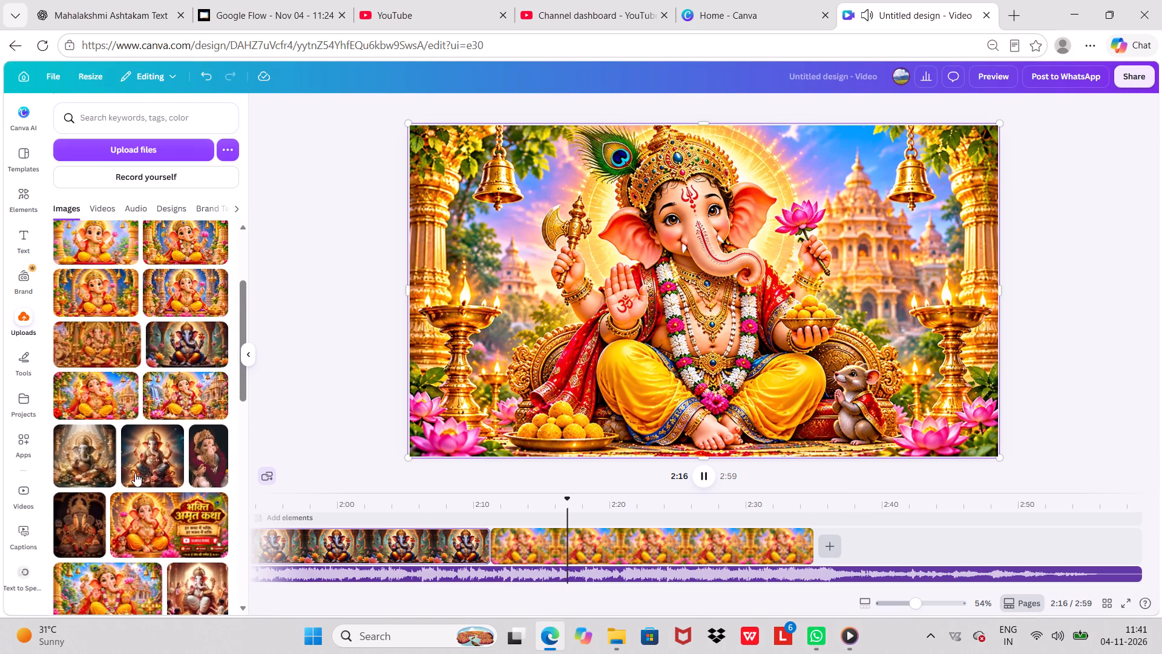
{"action": "scroll", "coordinate": [135, 473], "scroll_direction": "up", "scroll_amount": 4}
{"action": "scroll", "coordinate": [135, 473], "scroll_direction": "down", "scroll_amount": 5}
{"action": "scroll", "coordinate": [135, 473], "scroll_direction": "up", "scroll_amount": 1}
{"action": "scroll", "coordinate": [135, 473], "scroll_direction": "down", "scroll_amount": 5}
{"action": "scroll", "coordinate": [135, 473], "scroll_direction": "up", "scroll_amount": 5}
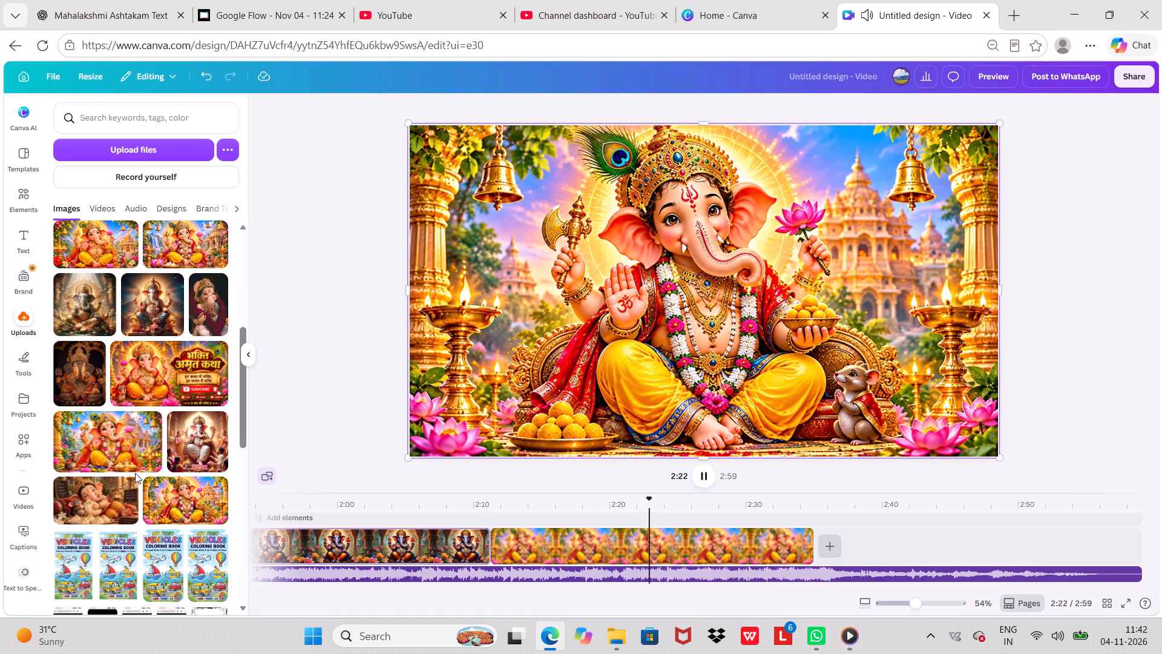
{"action": "left_click", "coordinate": [826, 547]}
{"action": "left_click", "coordinate": [829, 452]}
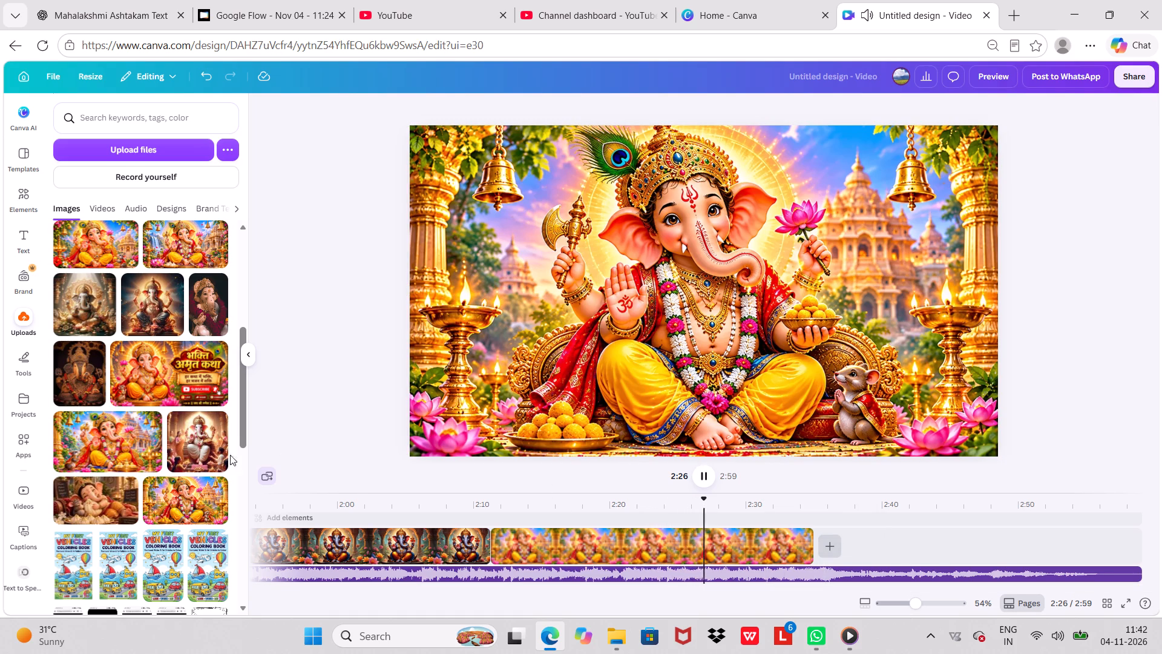
{"action": "left_click", "coordinate": [111, 437]}
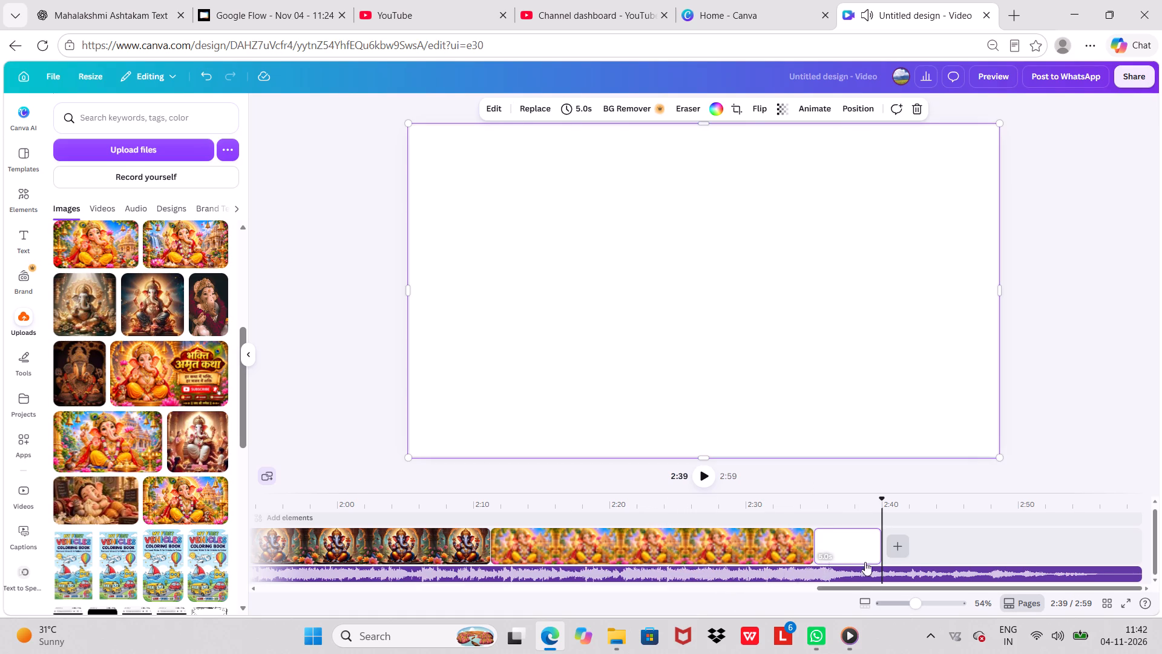
{"action": "left_click_drag", "start_coordinate": [875, 546], "coordinate": [1071, 547]}
{"action": "left_click_drag", "start_coordinate": [988, 590], "coordinate": [1090, 586]}
Play the video from near the end of the seventh clip through the eighth clip.
{"action": "left_click", "coordinate": [783, 548]}
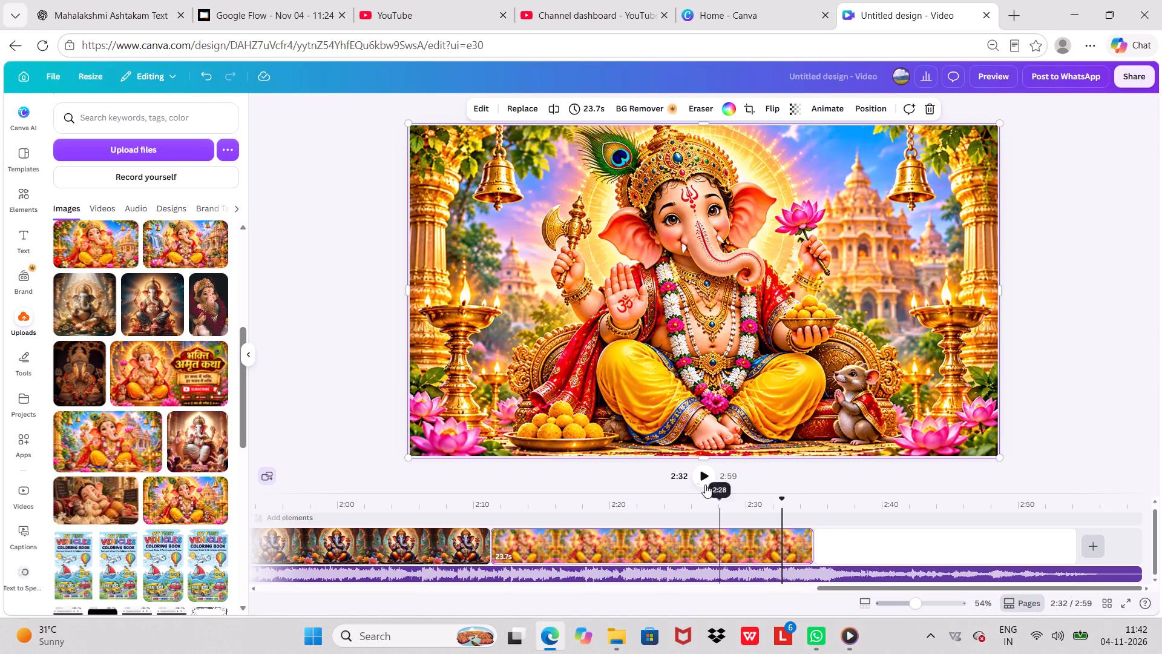
{"action": "left_click", "coordinate": [703, 476]}
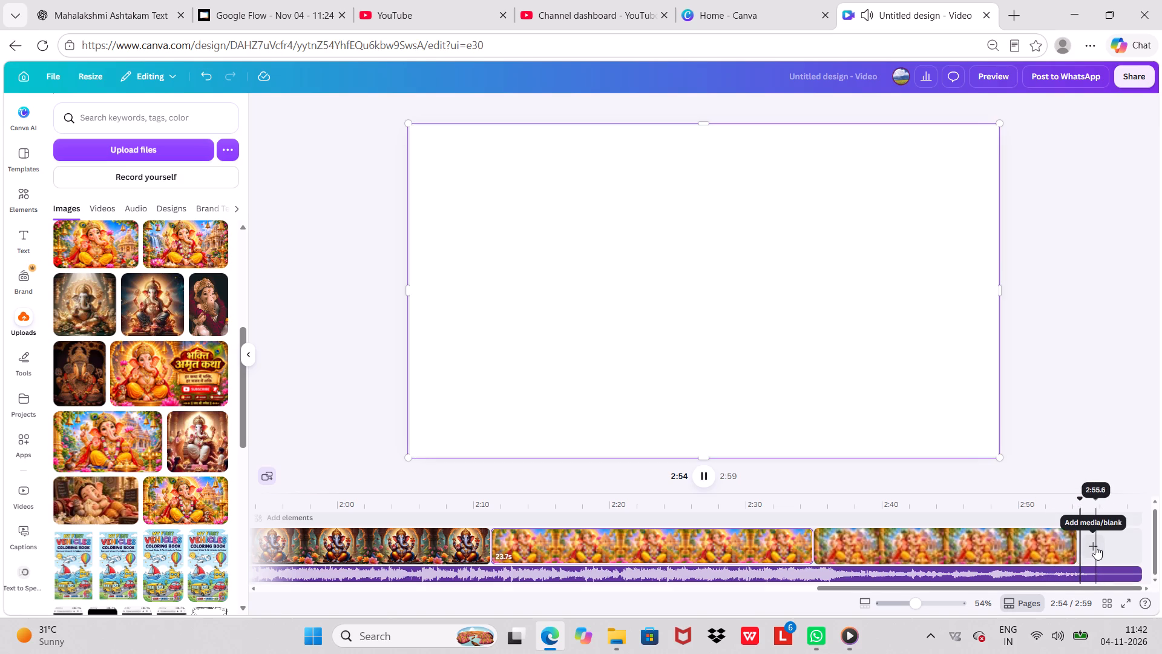
Add the uploaded भक्ति अमृत कथा channel banner image as the closing ninth clip, lasting 5.0 seconds.
{"action": "left_click_drag", "start_coordinate": [1088, 587], "coordinate": [1145, 586]}
{"action": "left_click", "coordinate": [1097, 544]}
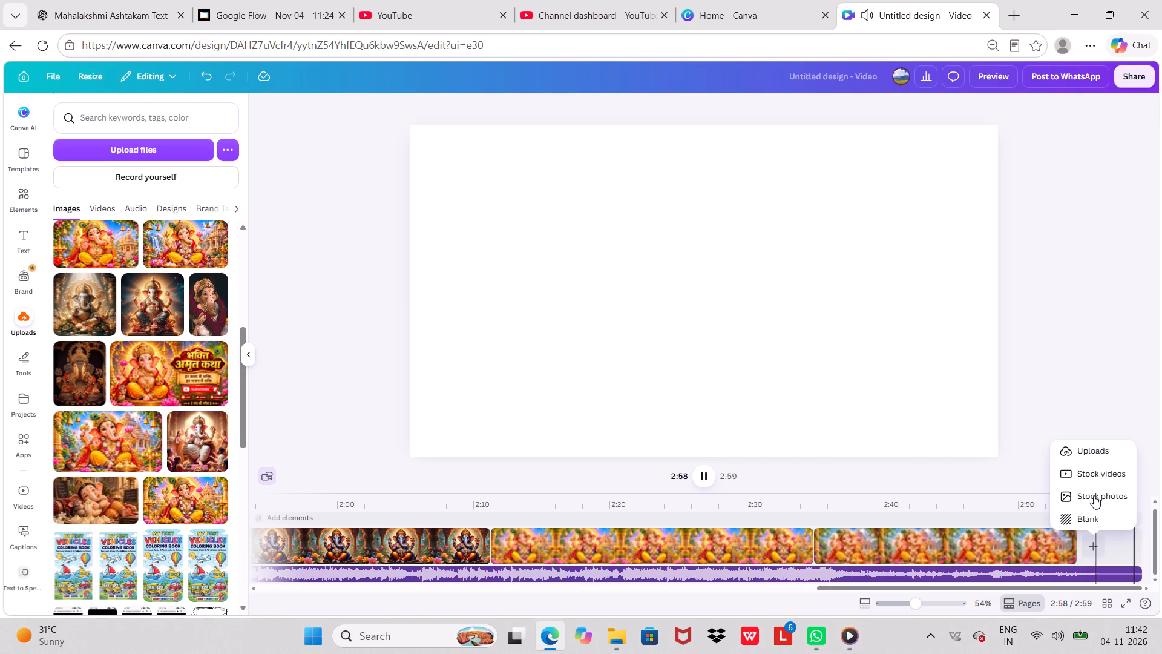
{"action": "left_click", "coordinate": [1101, 453]}
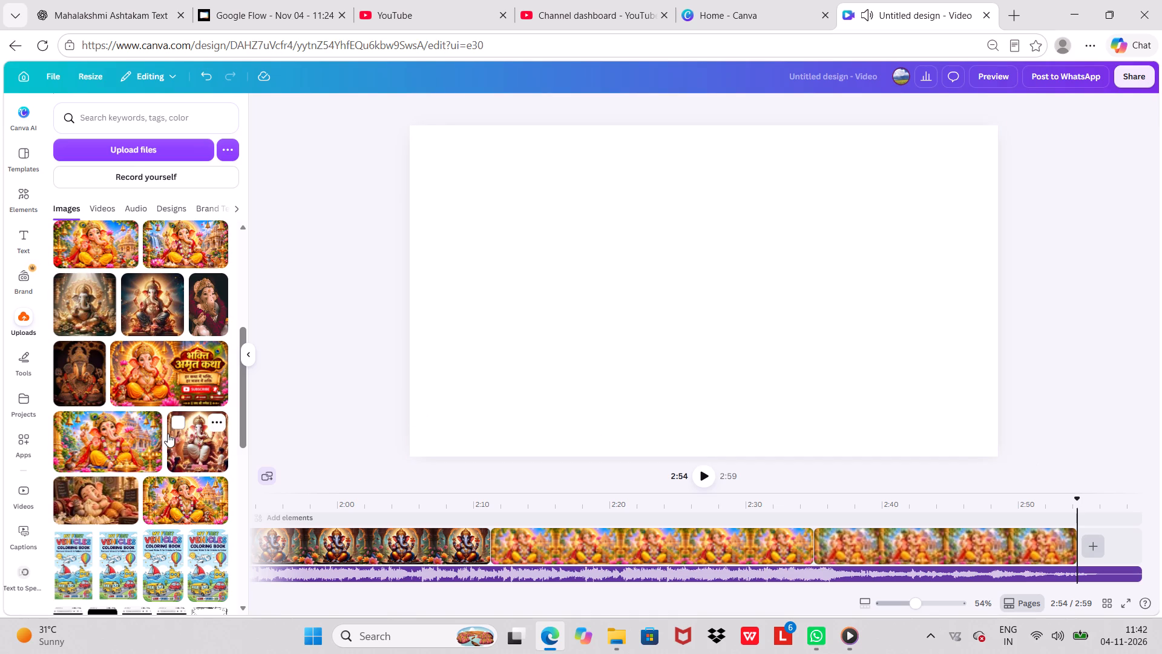
{"action": "left_click", "coordinate": [173, 386]}
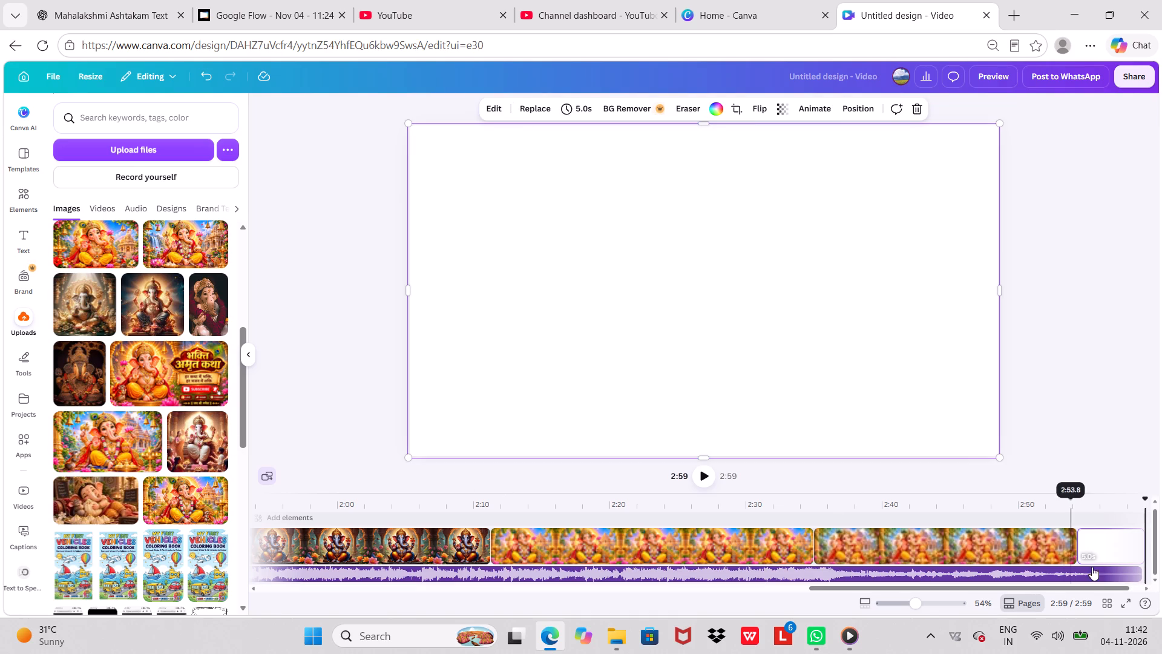
{"action": "left_click_drag", "start_coordinate": [1094, 588], "coordinate": [1138, 584]}
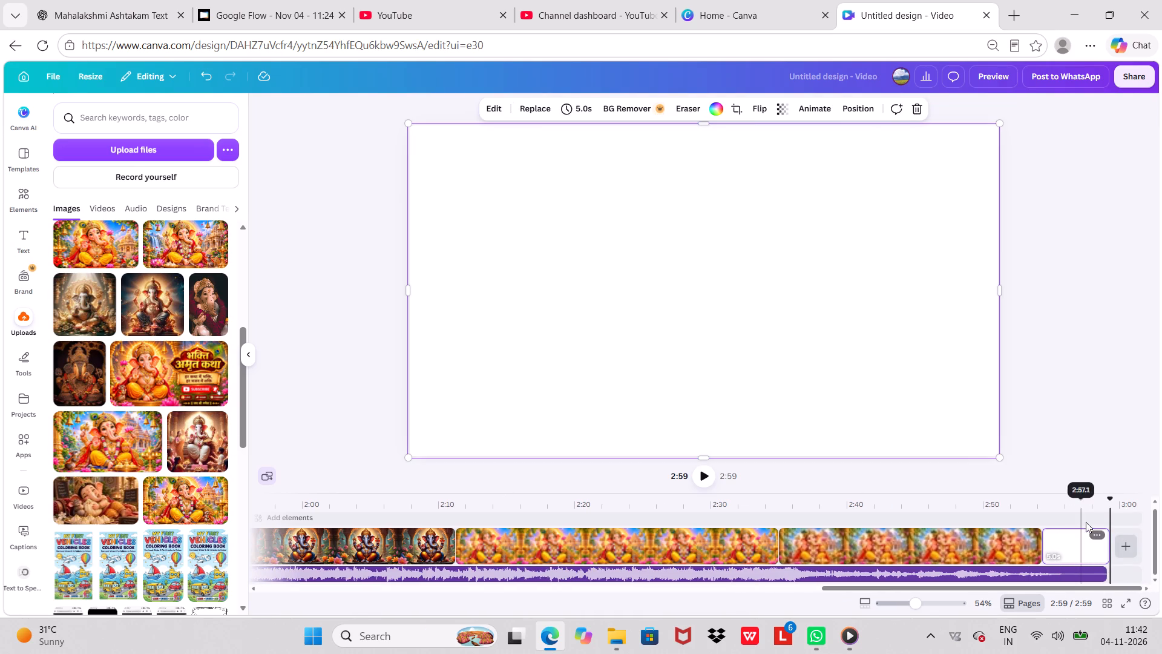
Play the ending of the video from about 2:51, through the closing banner clip.
{"action": "left_click_drag", "start_coordinate": [1109, 502], "coordinate": [999, 506]}
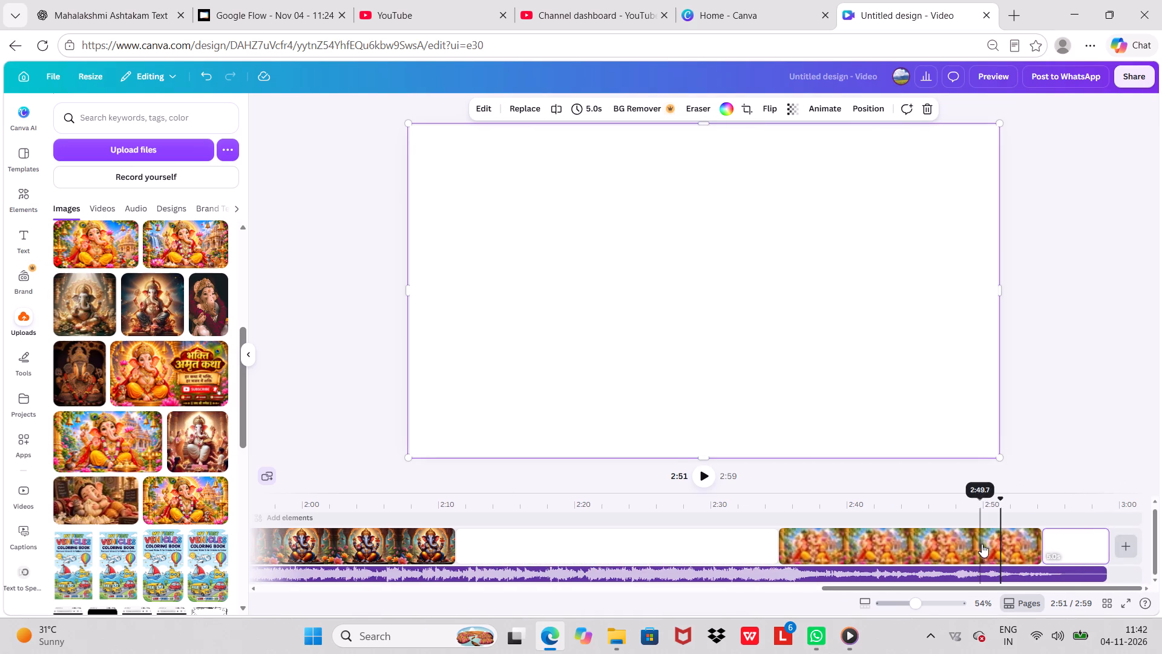
{"action": "left_click", "coordinate": [707, 478]}
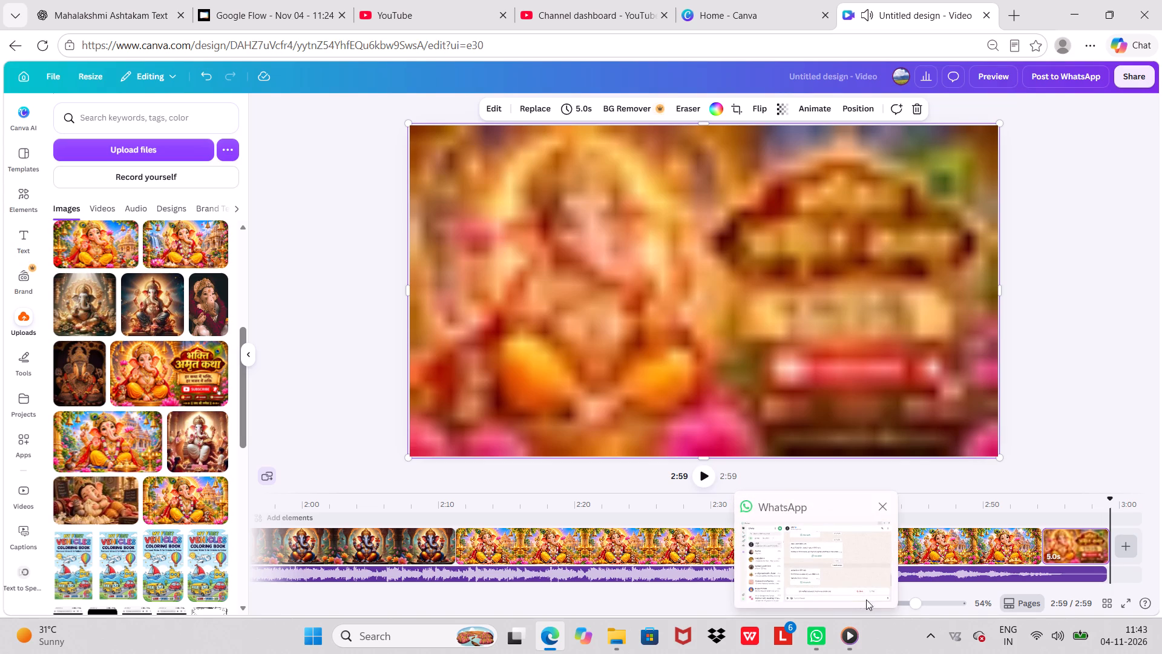
{"action": "left_click", "coordinate": [1076, 344]}
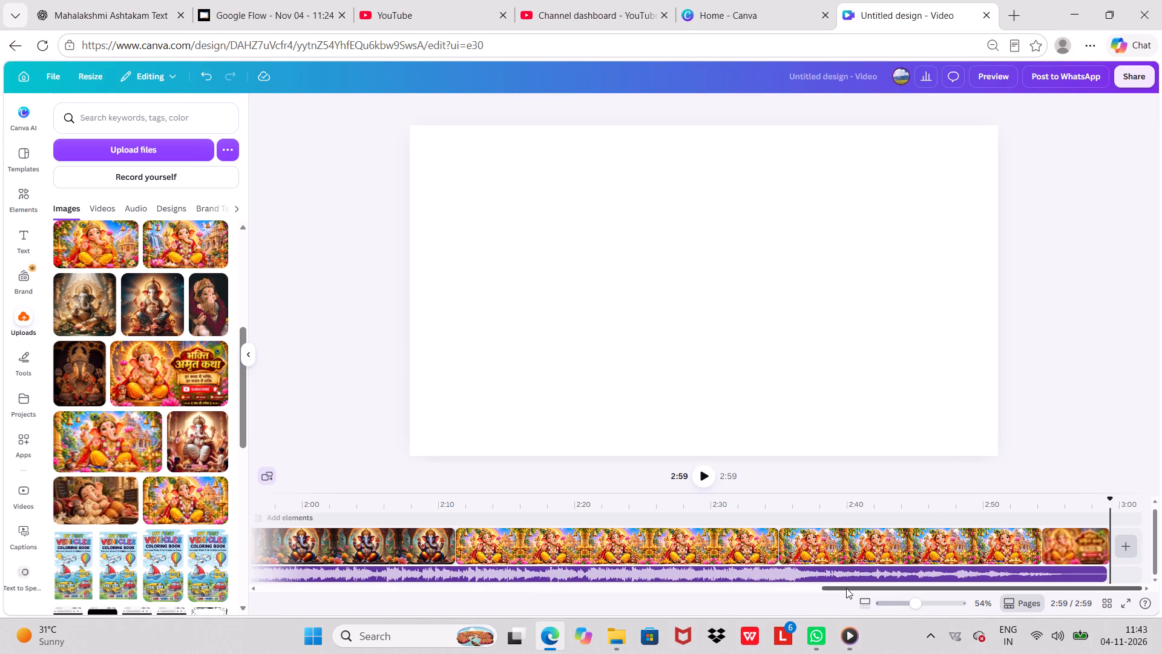
Return to the start of the timeline and open the download options for the design.
{"action": "left_click_drag", "start_coordinate": [846, 588], "coordinate": [267, 606]}
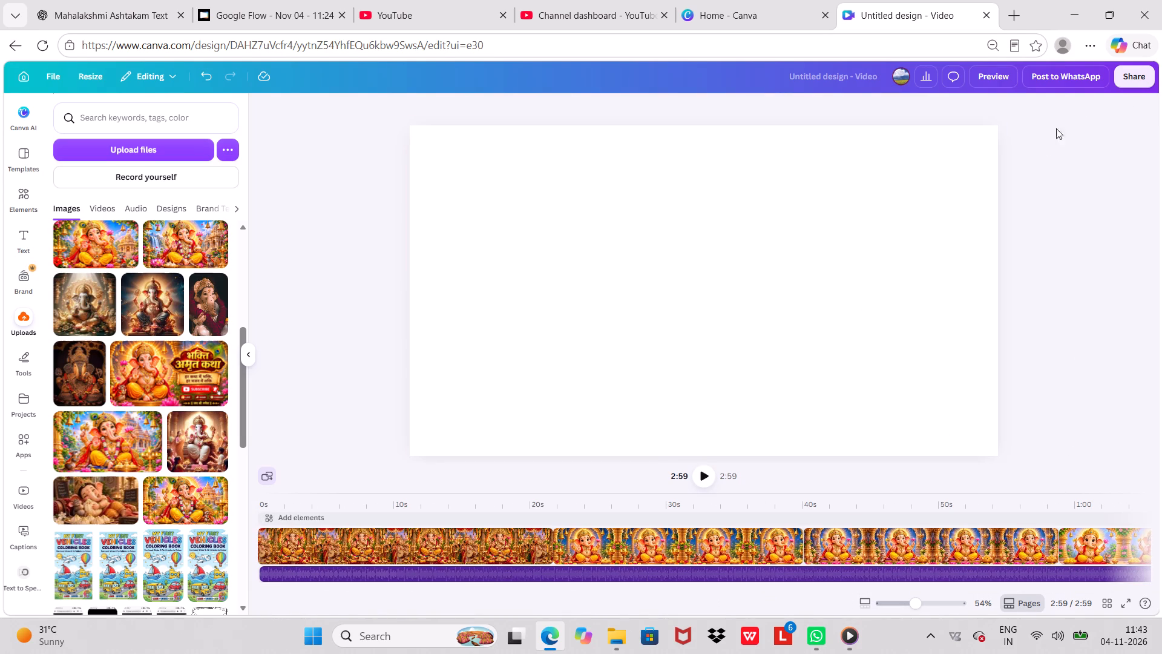
{"action": "left_click", "coordinate": [1134, 84]}
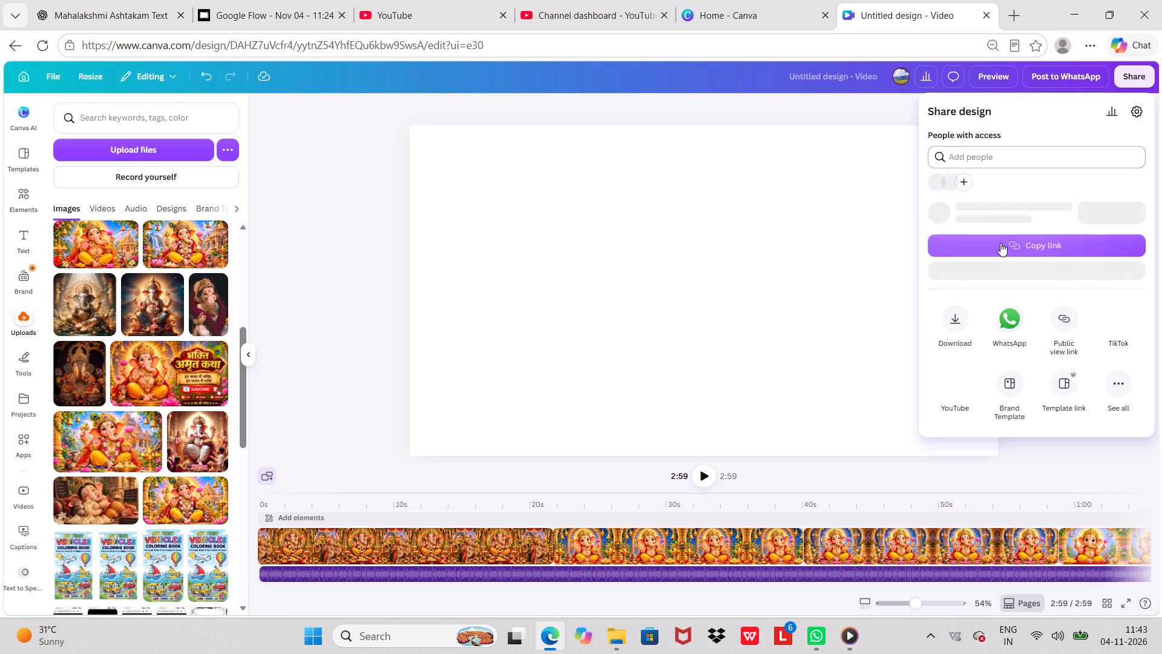
{"action": "left_click", "coordinate": [956, 328]}
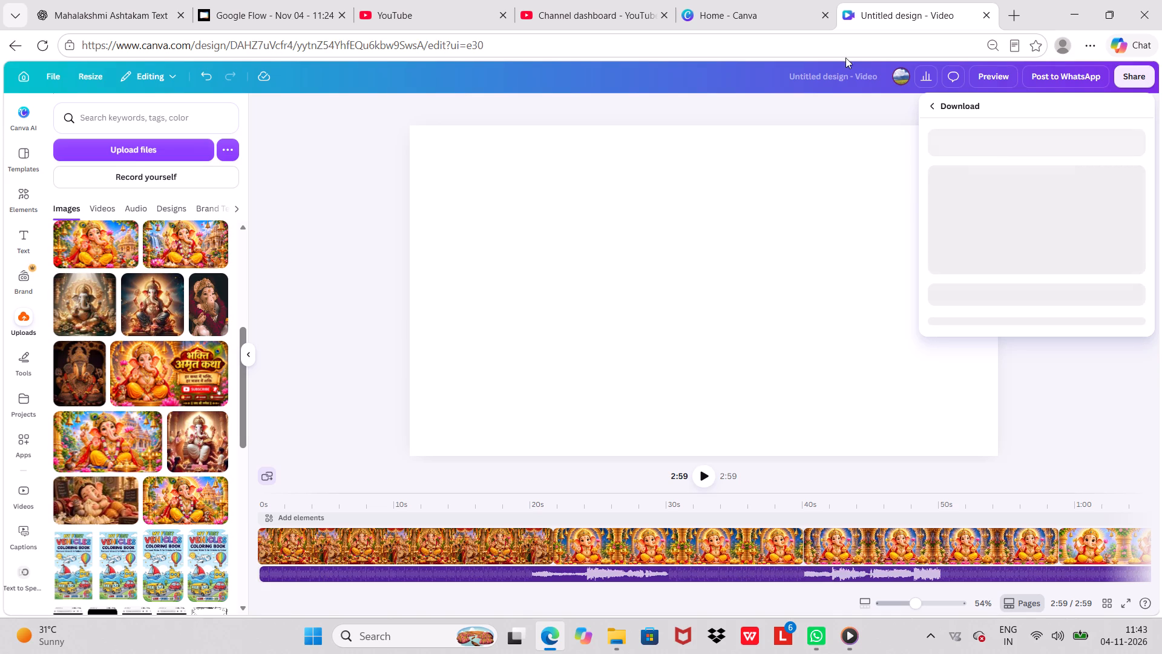
Switch to YouTube Studio and reload the channel dashboard.
{"action": "left_click", "coordinate": [459, 0]}
{"action": "left_click", "coordinate": [574, 0]}
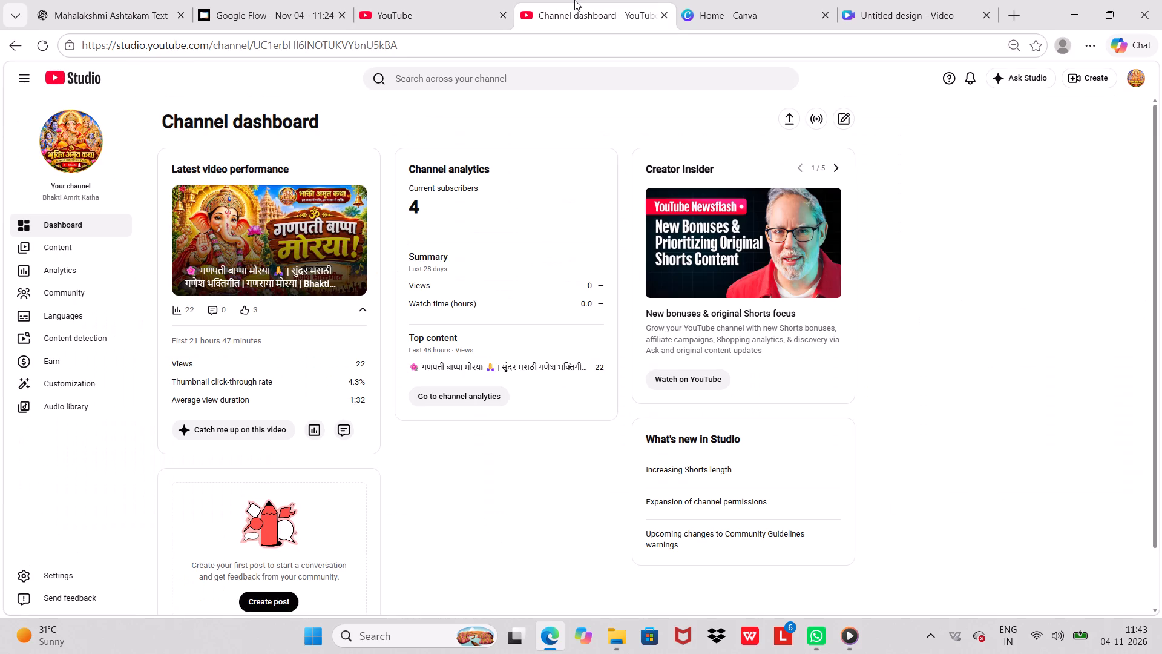
{"action": "left_click", "coordinate": [47, 48]}
Return to the Canva video design and download it as an MP4 Video at 1080p quality.
{"action": "left_click", "coordinate": [884, 0]}
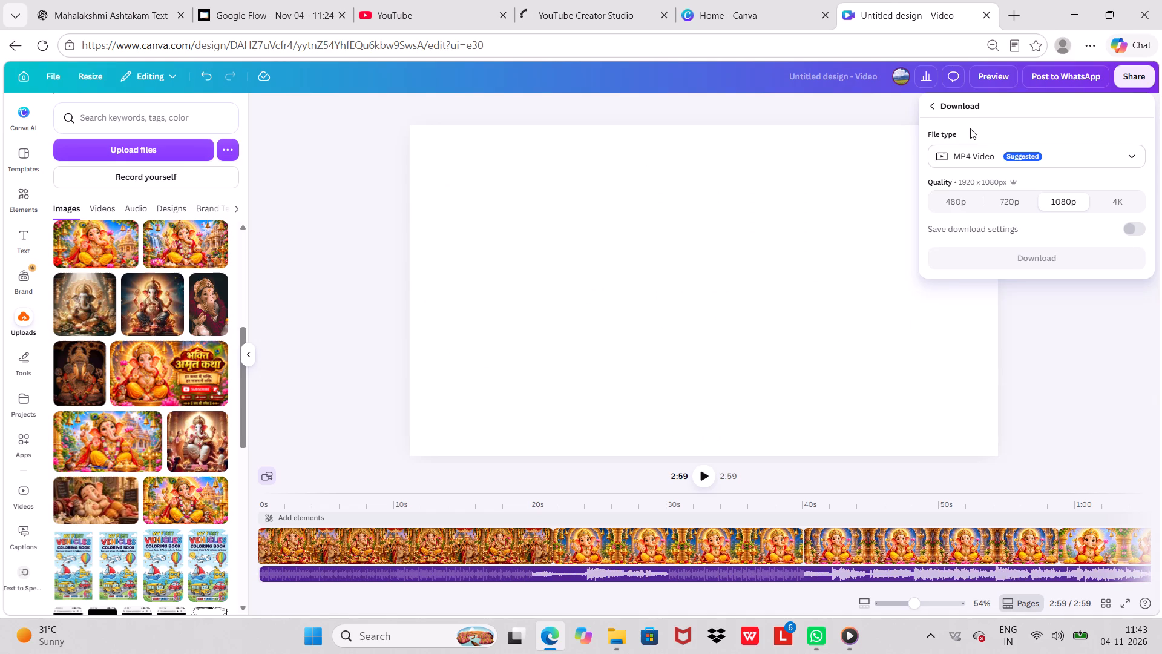
{"action": "left_click", "coordinate": [982, 155]}
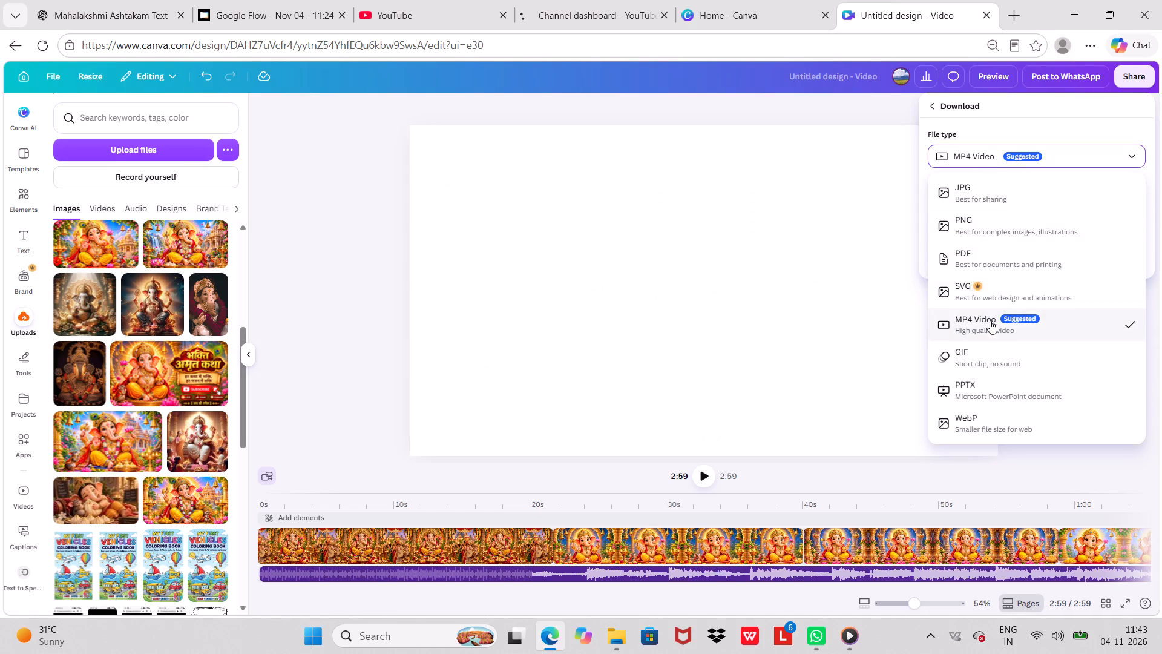
{"action": "left_click", "coordinate": [990, 320]}
{"action": "left_click", "coordinate": [1074, 203]}
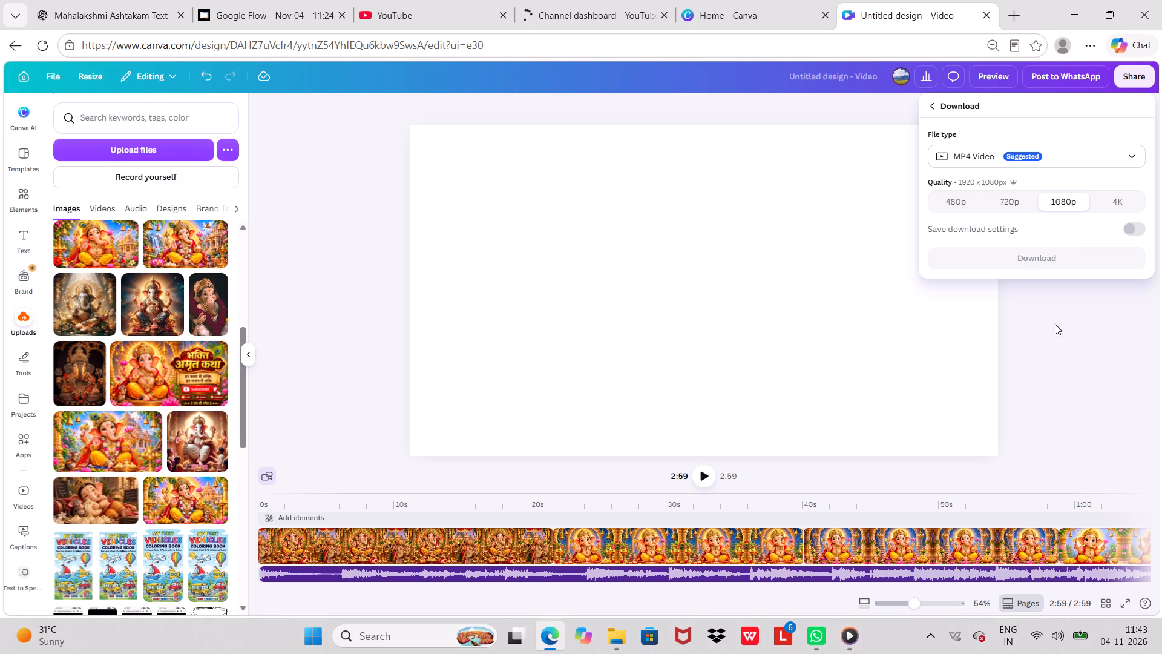
{"action": "left_click", "coordinate": [1040, 263]}
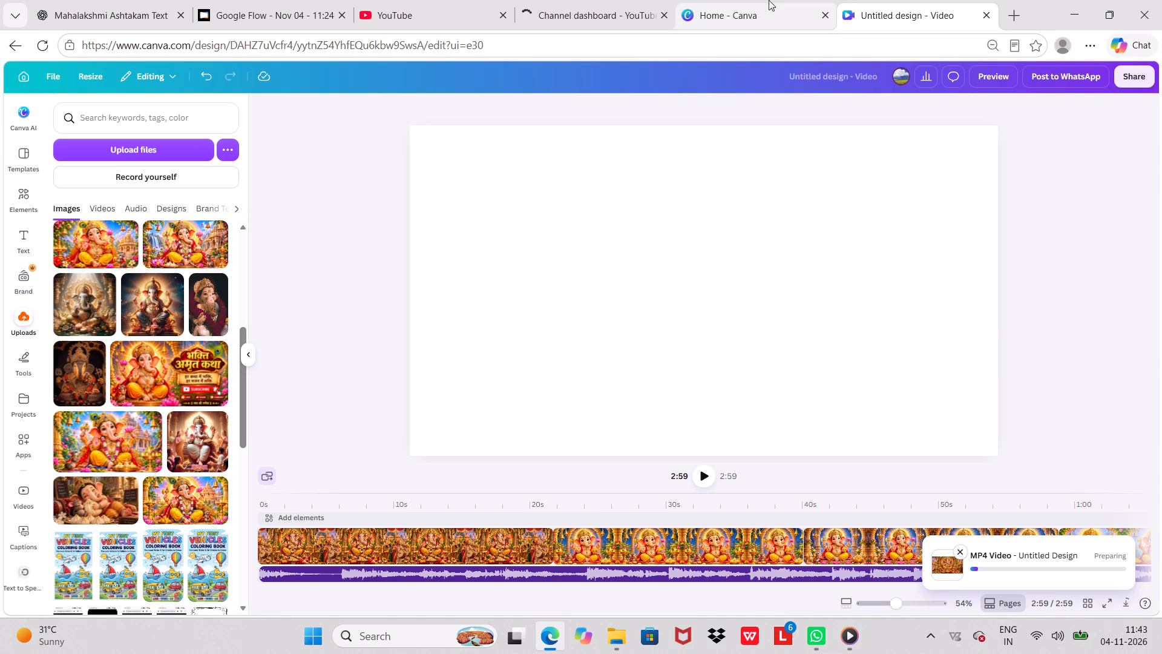
Switch to Media Player, which holds the मंगलमूर्ती_वंदन audio, and close it.
{"action": "left_click", "coordinate": [842, 638]}
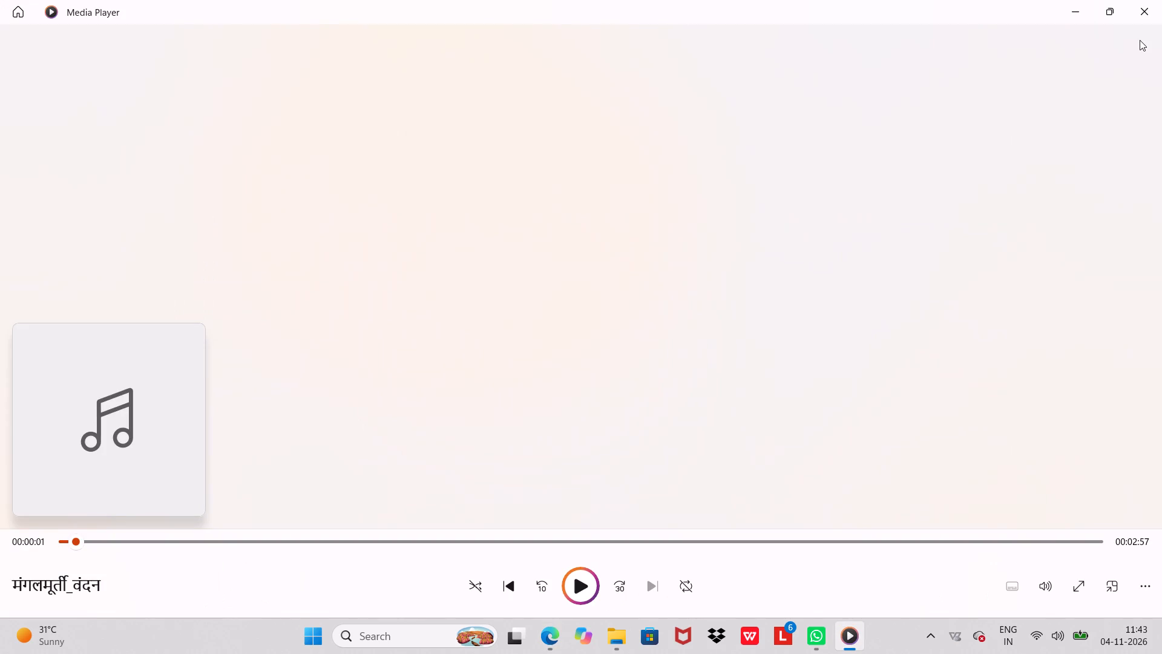
{"action": "left_click", "coordinate": [1145, 15]}
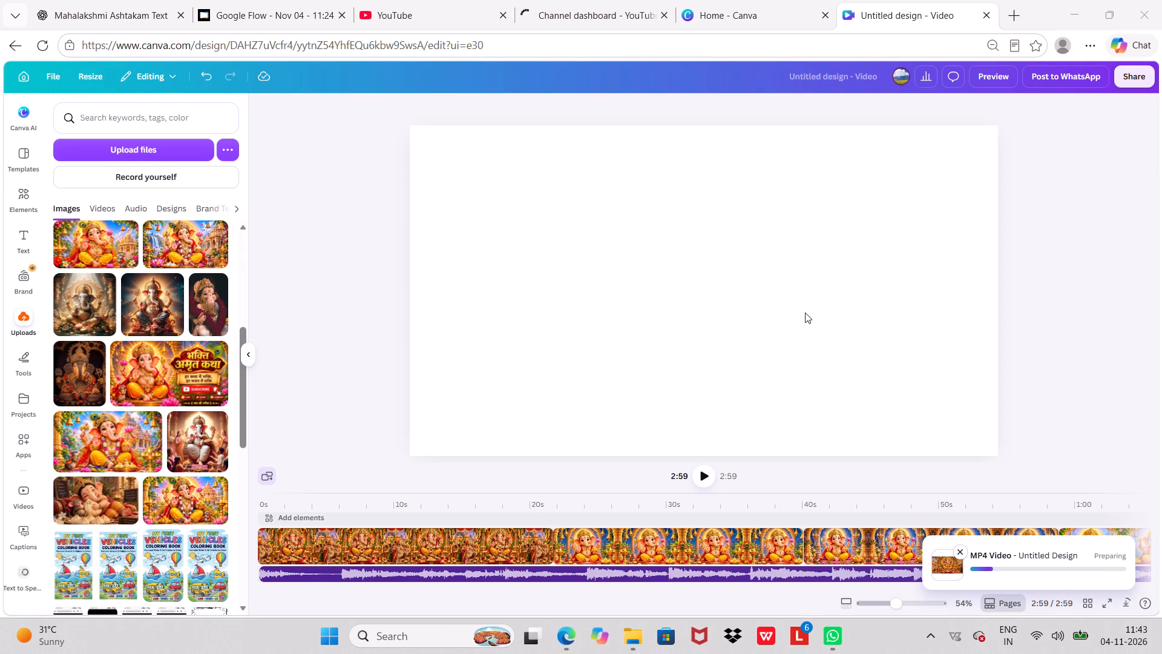
Switch to the YouTube Studio channel dashboard.
{"action": "left_click", "coordinate": [557, 0]}
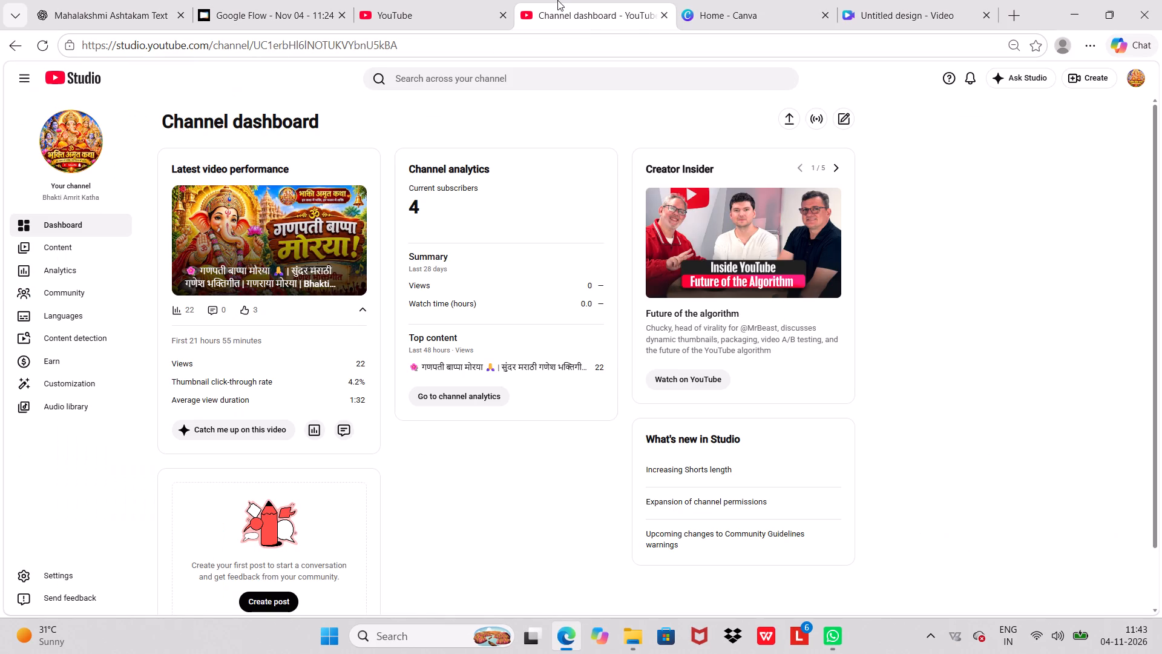
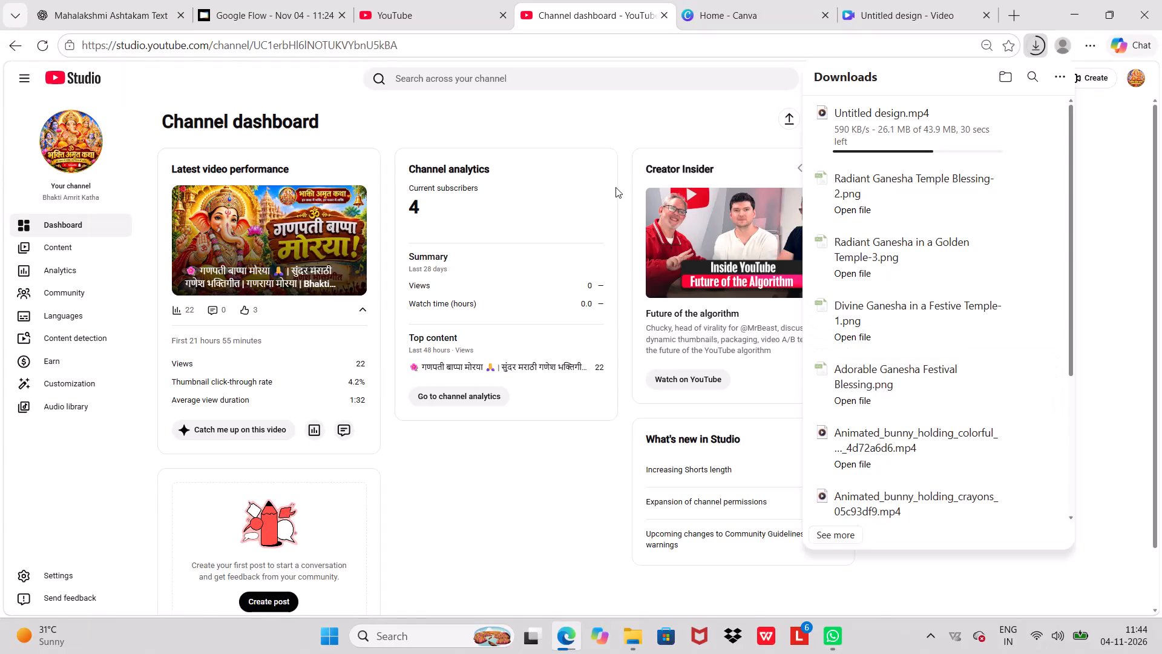
Dismiss the downloads list and switch back to the untitled video design in Canva.
{"action": "left_click", "coordinate": [619, 113]}
{"action": "left_click", "coordinate": [866, 0]}
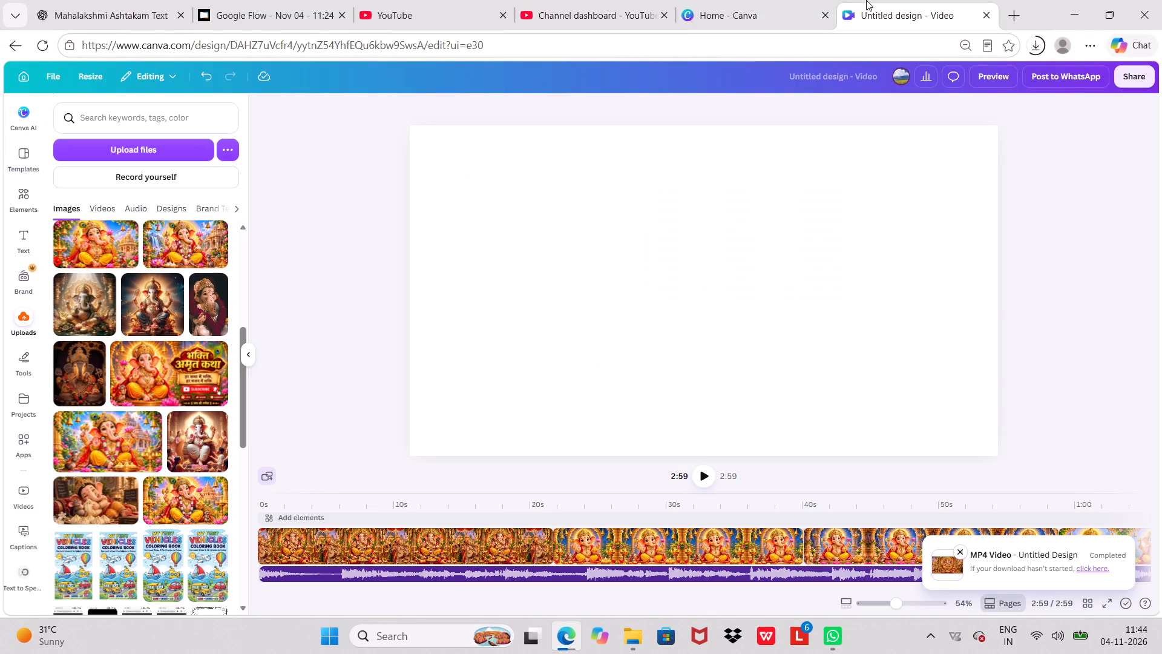
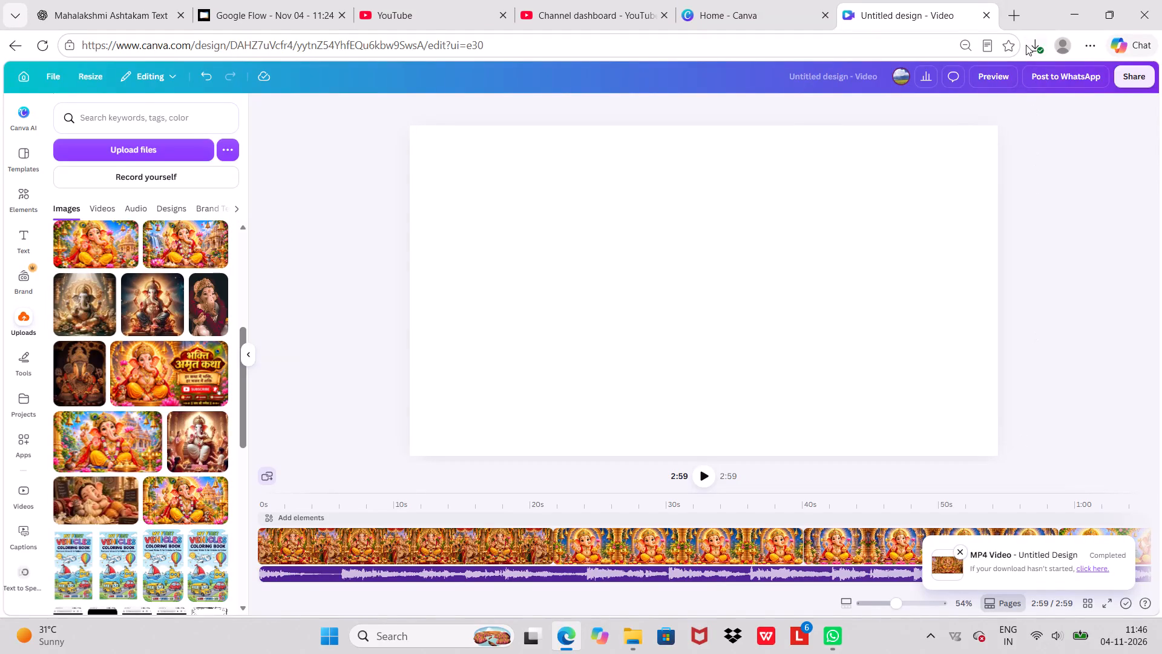
{"action": "left_click", "coordinate": [1031, 50]}
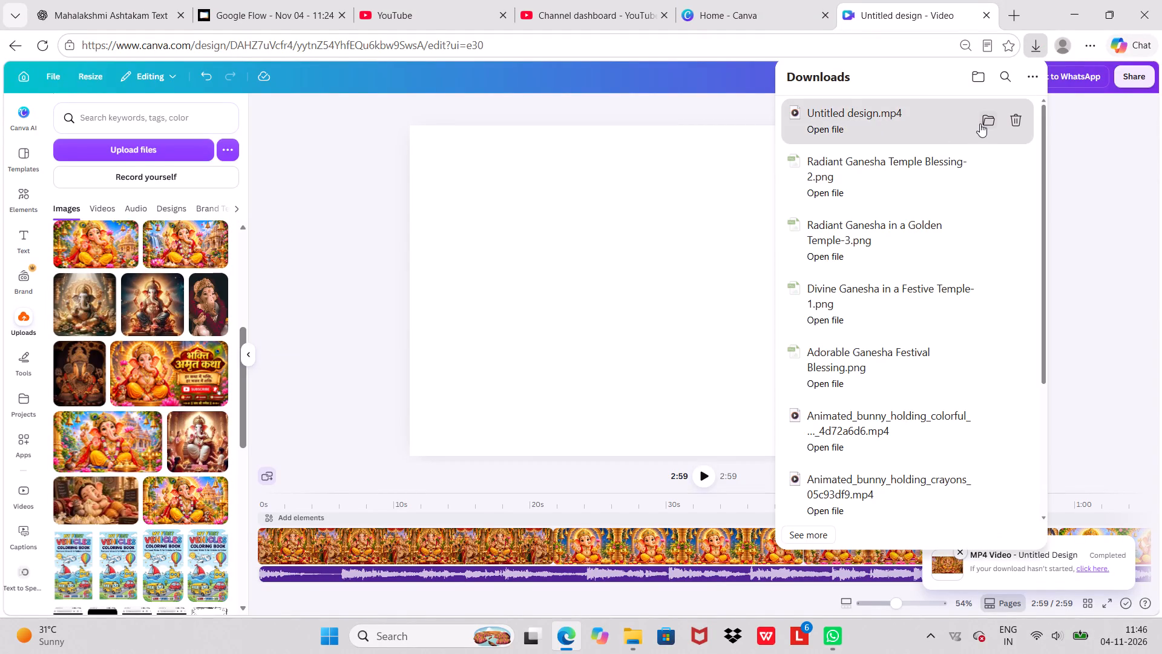
{"action": "left_click", "coordinate": [982, 123]}
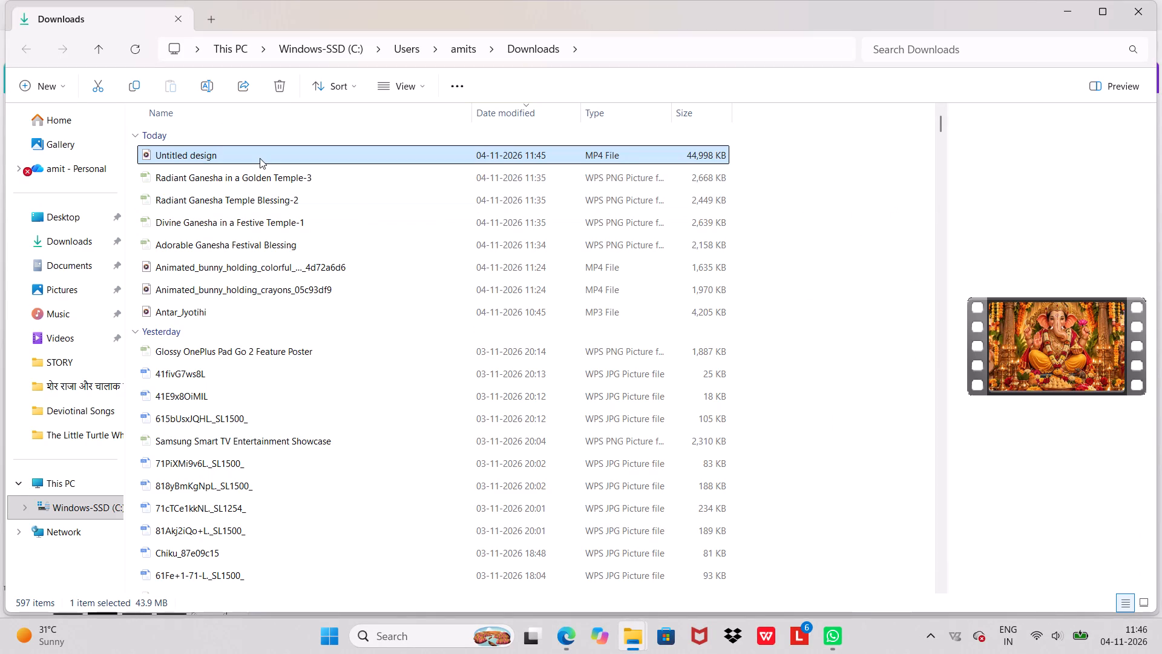
{"action": "left_click", "coordinate": [634, 633]}
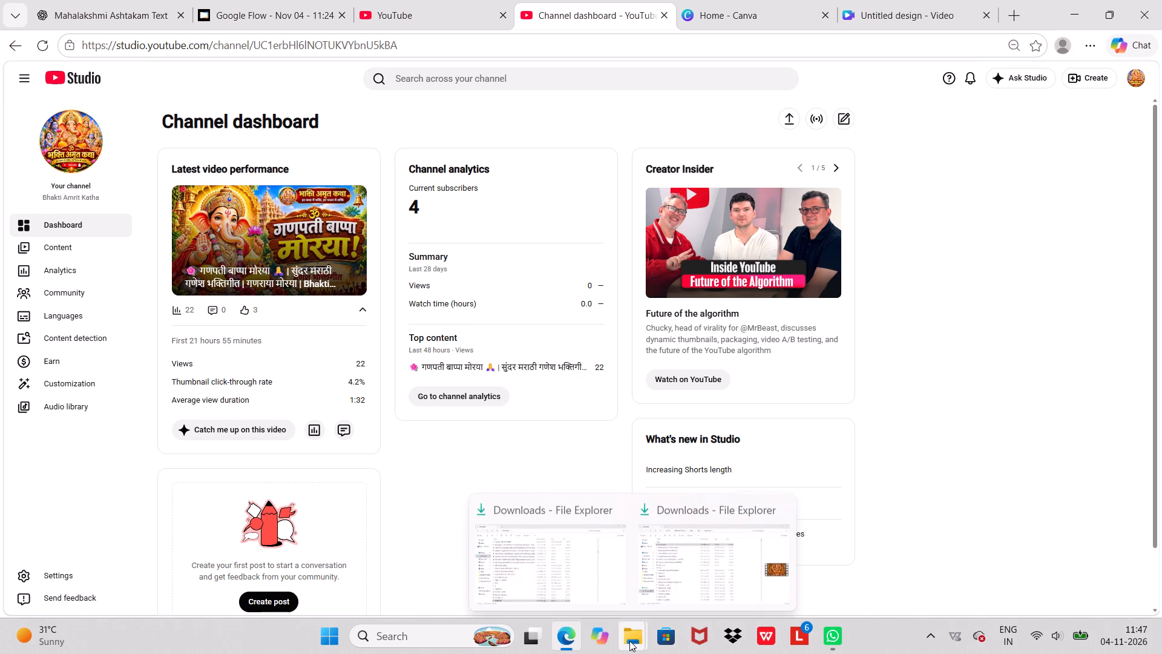
{"action": "left_click", "coordinate": [629, 641]}
{"action": "left_click", "coordinate": [596, 575]}
{"action": "scroll", "coordinate": [261, 205], "scroll_direction": "up", "scroll_amount": 11}
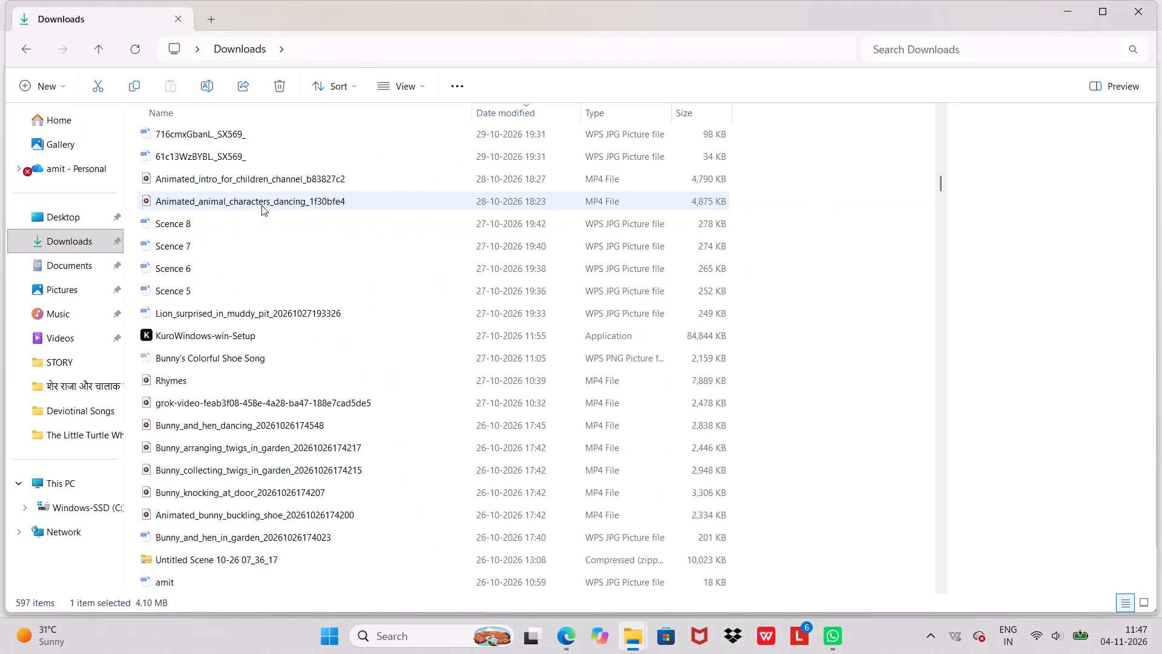
{"action": "scroll", "coordinate": [261, 205], "scroll_direction": "up", "scroll_amount": 20}
{"action": "scroll", "coordinate": [261, 205], "scroll_direction": "up", "scroll_amount": 20}
{"action": "scroll", "coordinate": [261, 205], "scroll_direction": "up", "scroll_amount": 4}
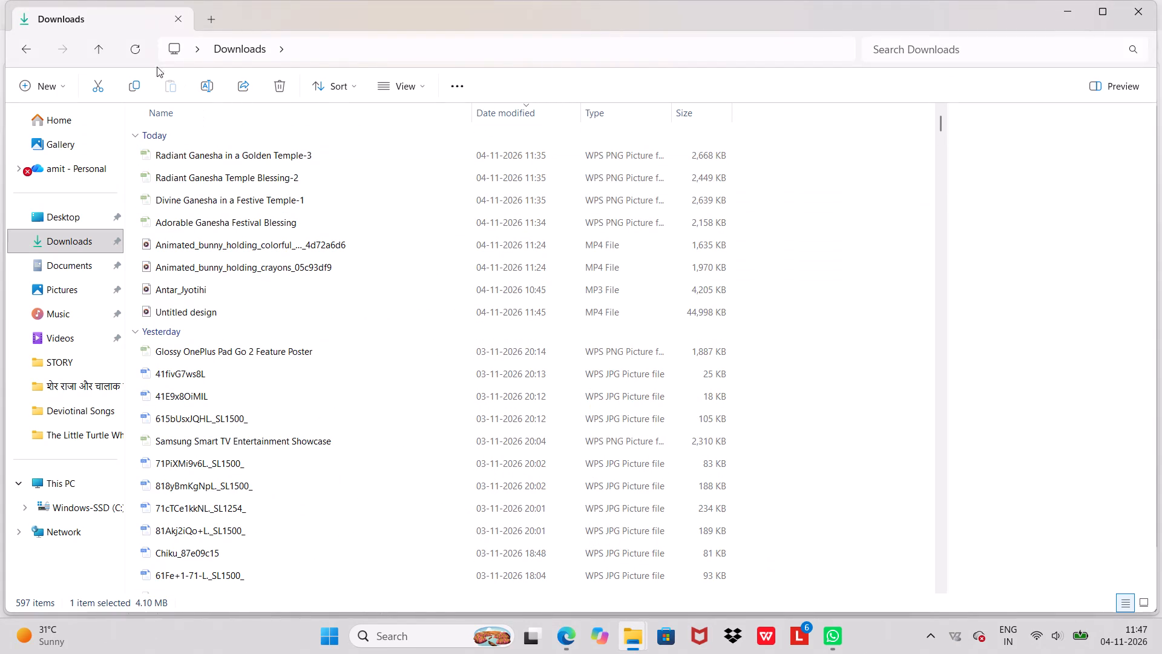
{"action": "left_click", "coordinate": [141, 47]}
{"action": "scroll", "coordinate": [294, 219], "scroll_direction": "up", "scroll_amount": 11}
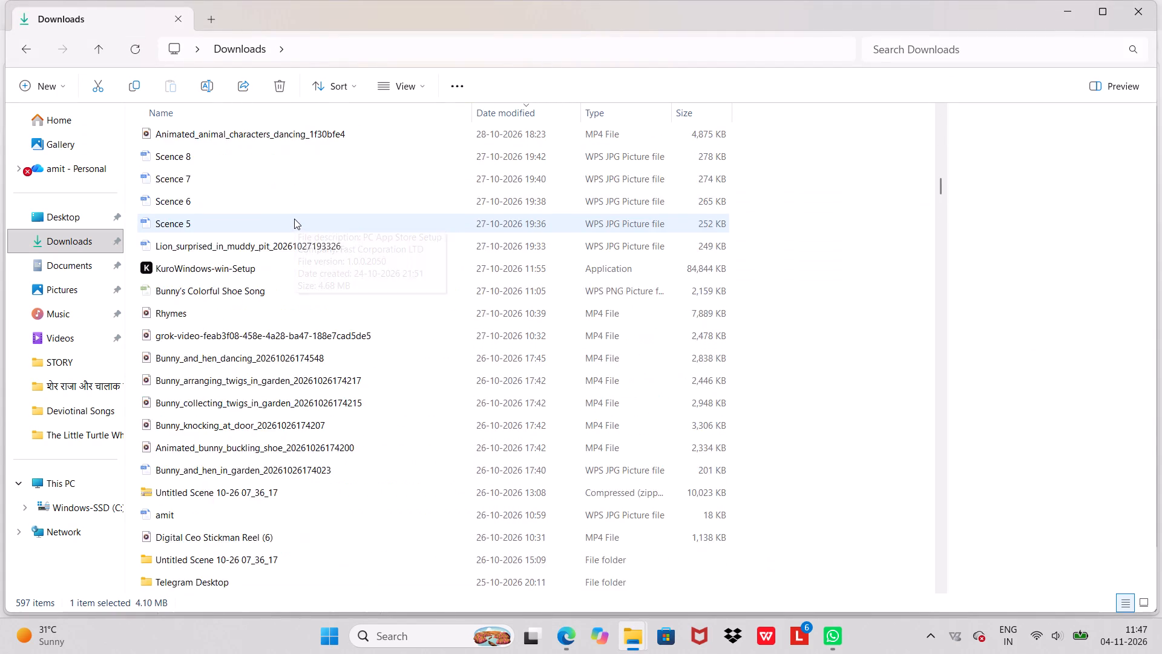
{"action": "scroll", "coordinate": [294, 219], "scroll_direction": "up", "scroll_amount": 3}
{"action": "scroll", "coordinate": [294, 219], "scroll_direction": "down", "scroll_amount": 1}
{"action": "scroll", "coordinate": [294, 219], "scroll_direction": "up", "scroll_amount": 20}
{"action": "scroll", "coordinate": [294, 219], "scroll_direction": "up", "scroll_amount": 18}
{"action": "left_click", "coordinate": [272, 149]}
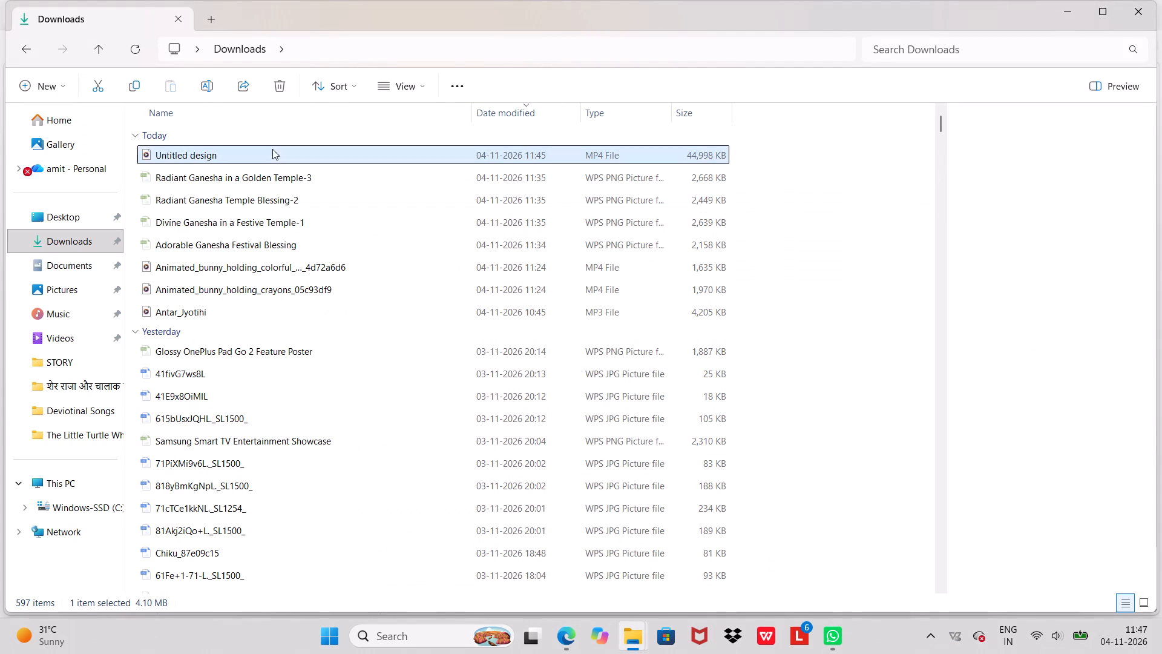
{"action": "right_click", "coordinate": [278, 152]}
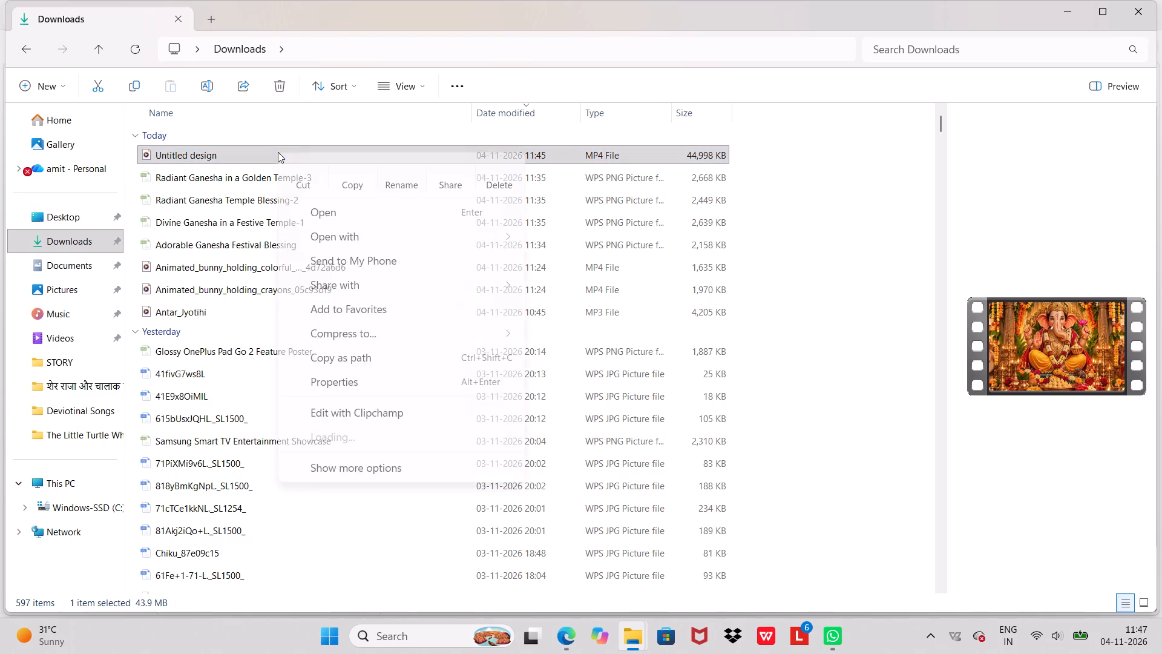
{"action": "left_click", "coordinate": [402, 174]}
{"action": "key", "text": "ctrl+v"}
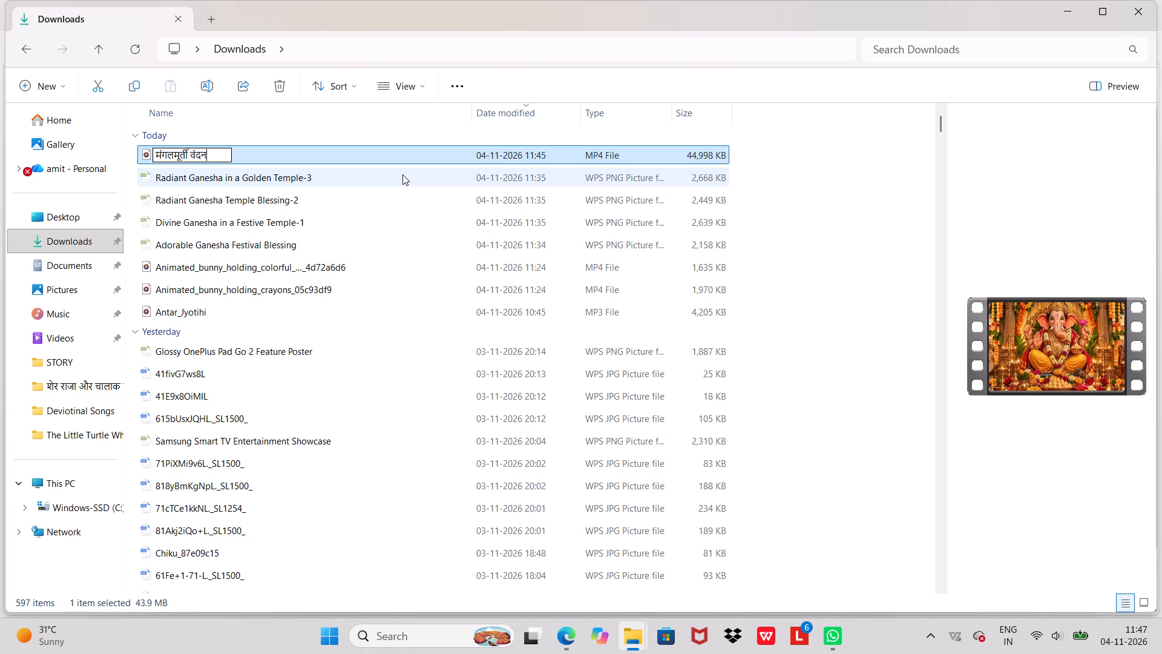
{"action": "left_click", "coordinate": [405, 282]}
Play the मंगलमूर्ती वंदन video file in the media player to check it.
{"action": "double_click", "coordinate": [365, 157]}
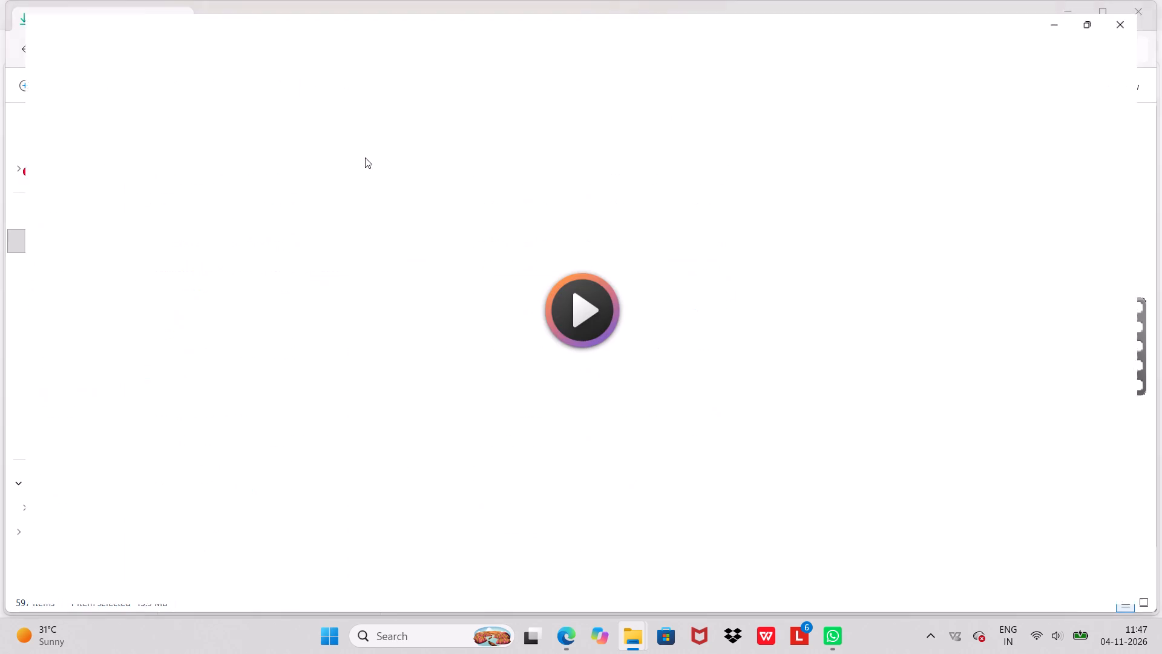
{"action": "left_click", "coordinate": [573, 330]}
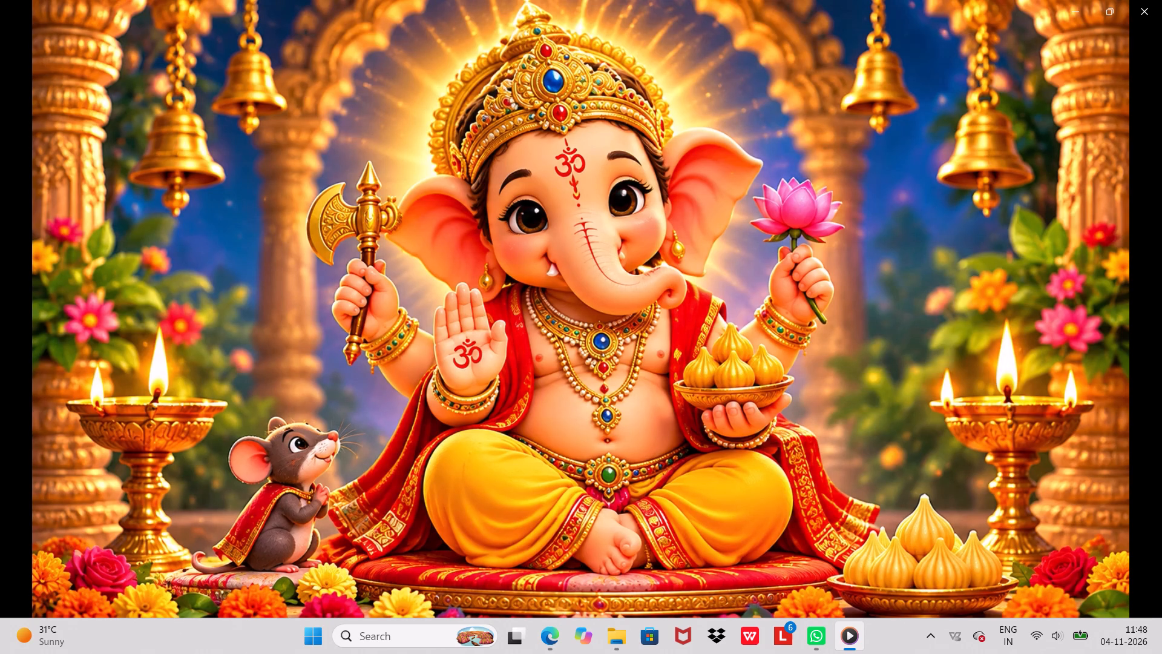
{"action": "key", "text": "alt+Tab"}
{"action": "key", "text": "alt+Tab"}
{"action": "key", "text": "alt+Tab"}
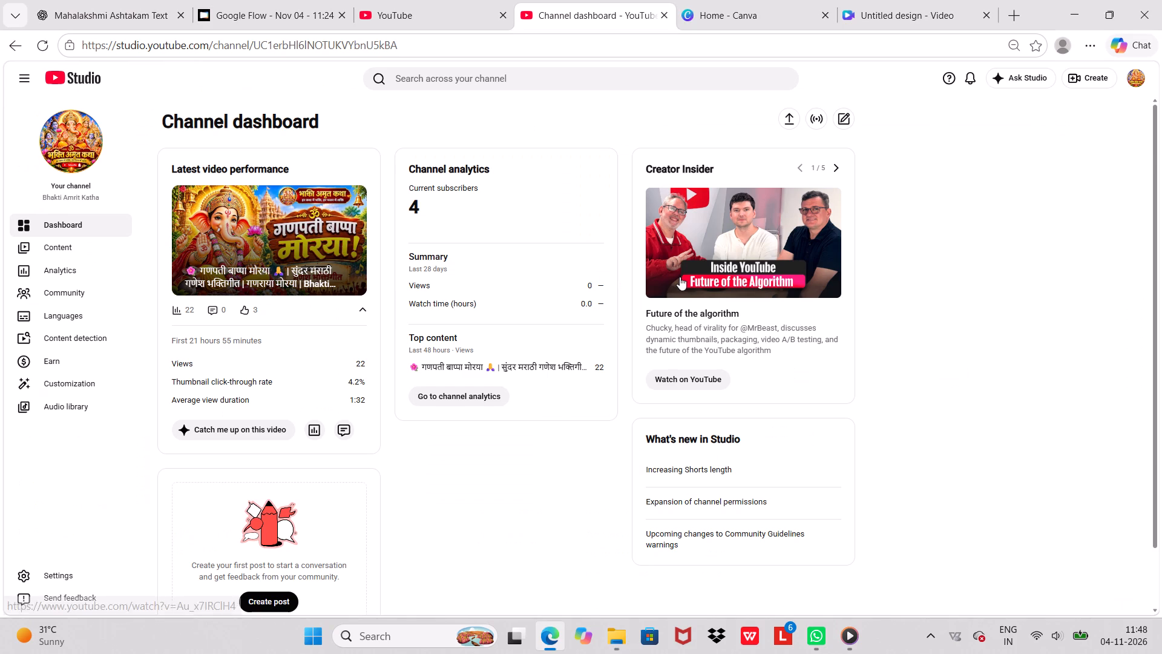
{"action": "left_click", "coordinate": [1089, 76]}
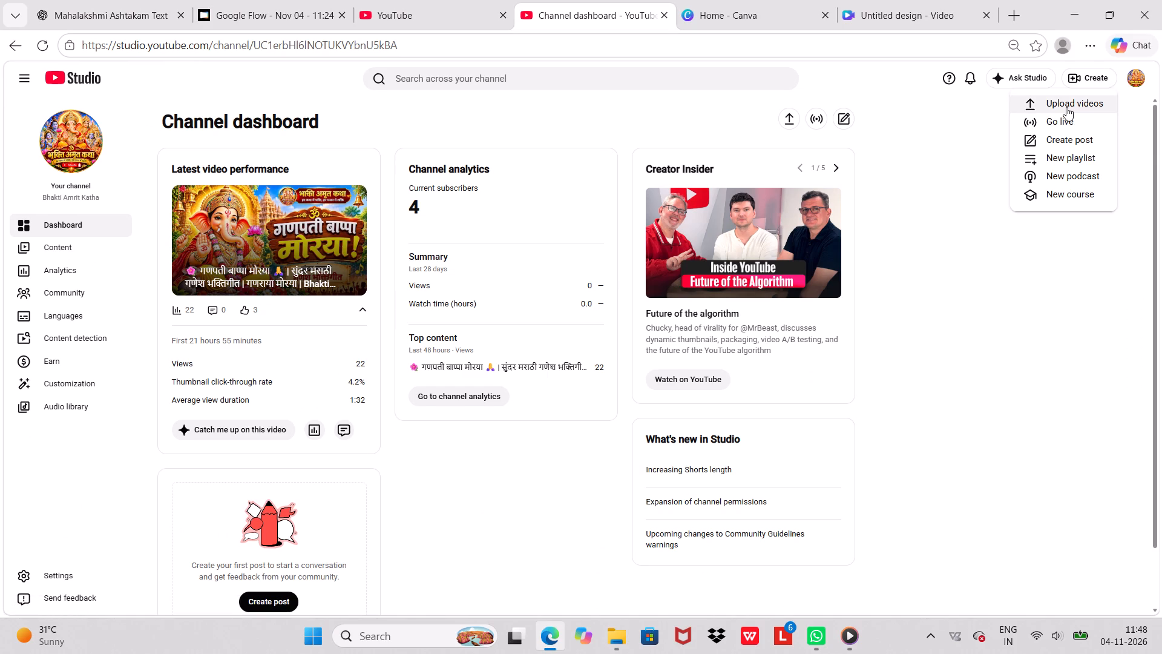
{"action": "left_click", "coordinate": [1066, 107]}
{"action": "left_click", "coordinate": [599, 389]}
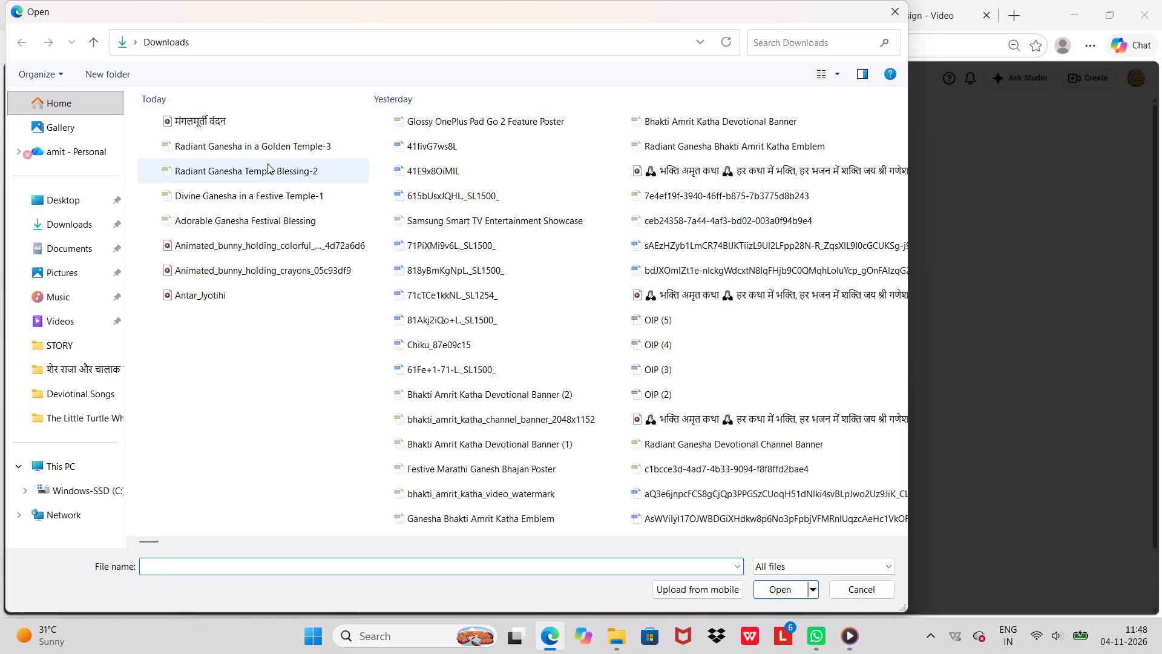
{"action": "left_click", "coordinate": [242, 121]}
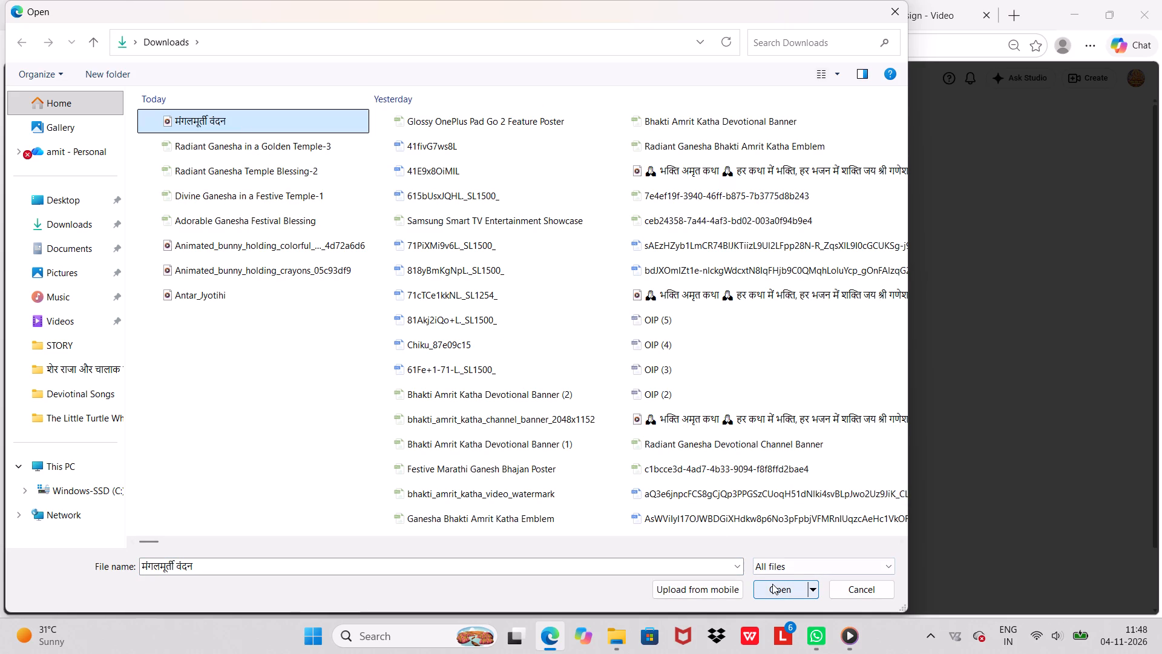
{"action": "left_click", "coordinate": [80, 224]}
{"action": "scroll", "coordinate": [279, 326], "scroll_direction": "up", "scroll_amount": 11}
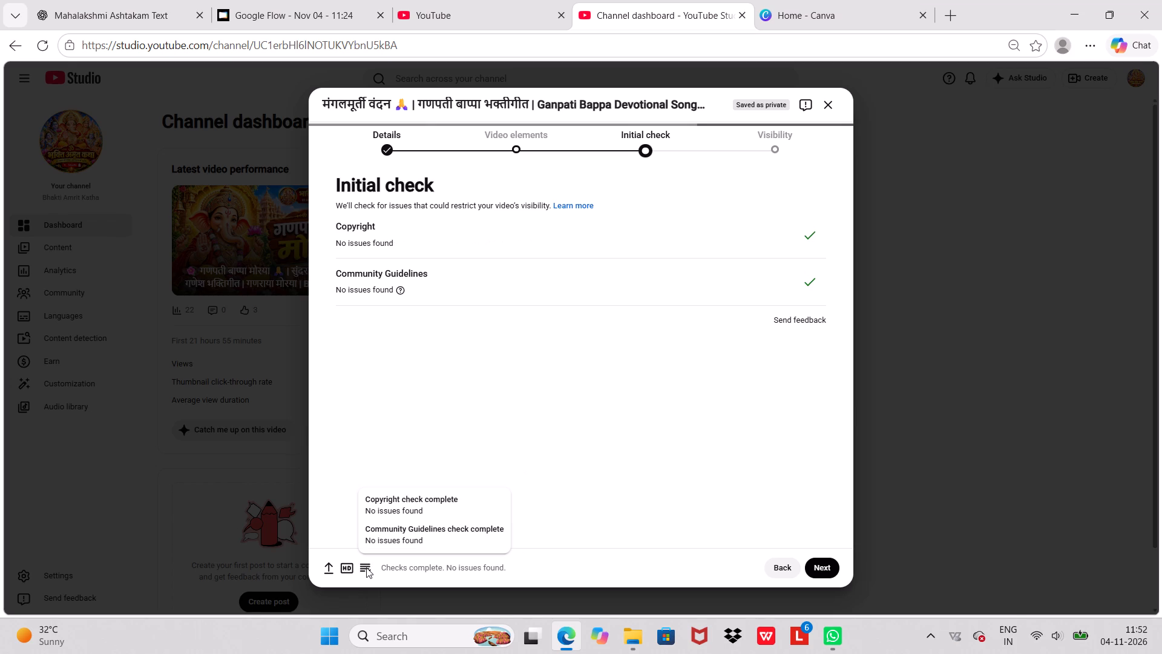
Advance to the Visibility stage, set the video to Public, and publish it.
{"action": "left_click", "coordinate": [821, 568]}
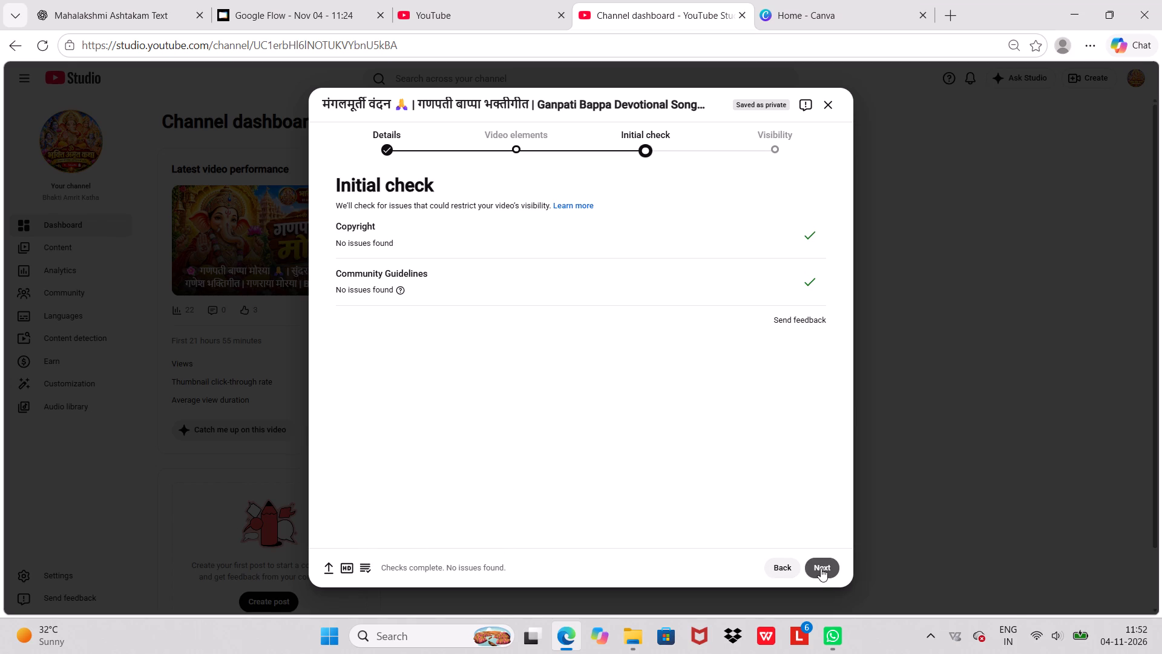
{"action": "left_click", "coordinate": [376, 332]}
{"action": "scroll", "coordinate": [595, 417], "scroll_direction": "down", "scroll_amount": 3}
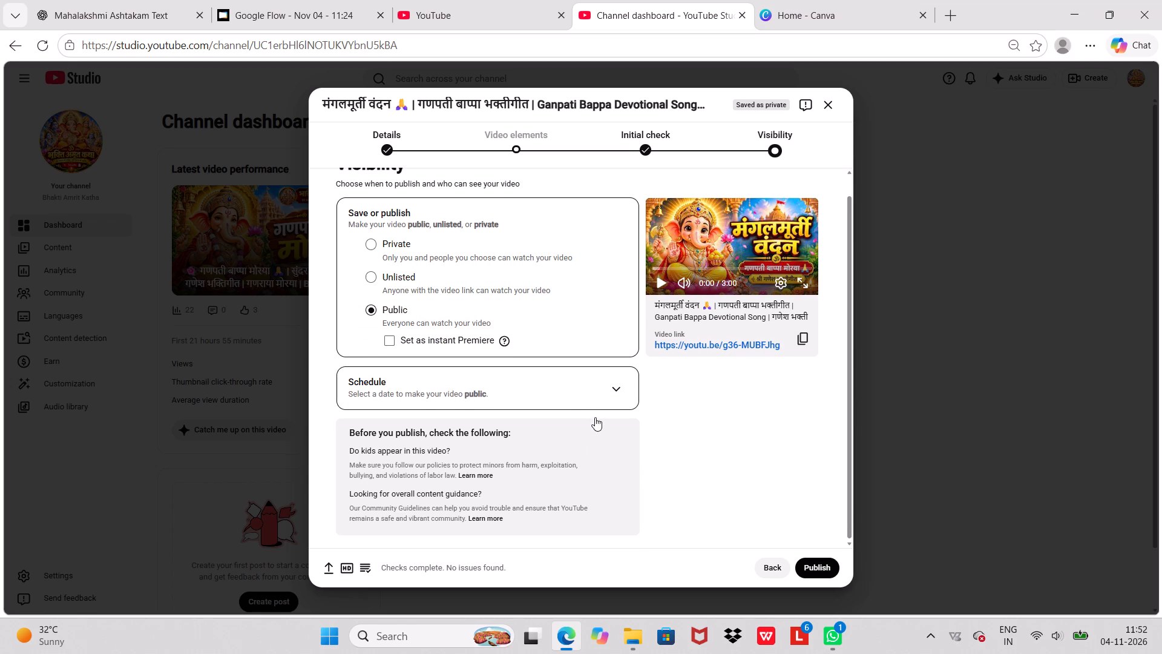
{"action": "scroll", "coordinate": [595, 417], "scroll_direction": "down", "scroll_amount": 4}
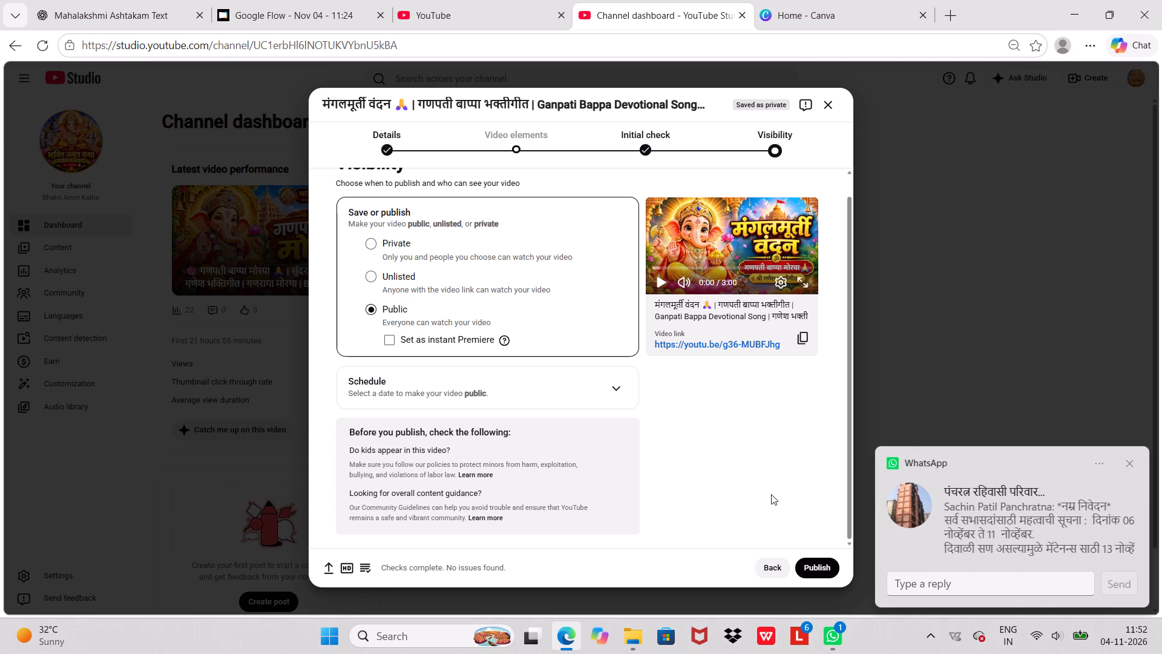
{"action": "left_click", "coordinate": [820, 566]}
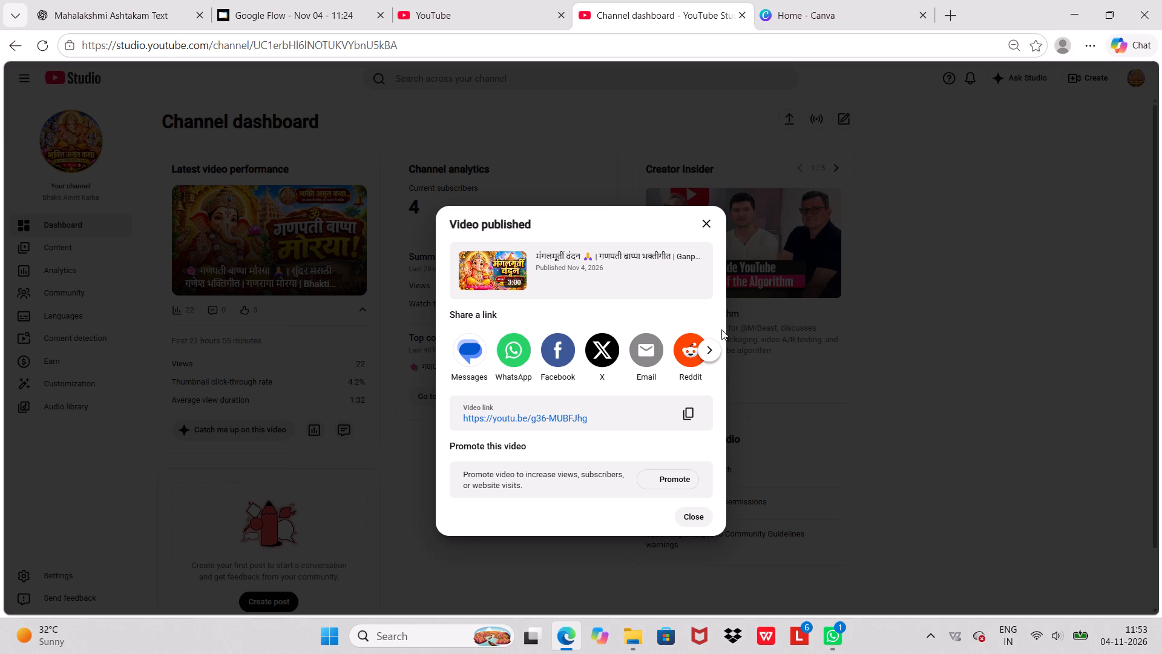
Share the published मंगलमूर्ती वंदन video to Pinterest from its share options, and close the Canva tab.
{"action": "left_click", "coordinate": [709, 357]}
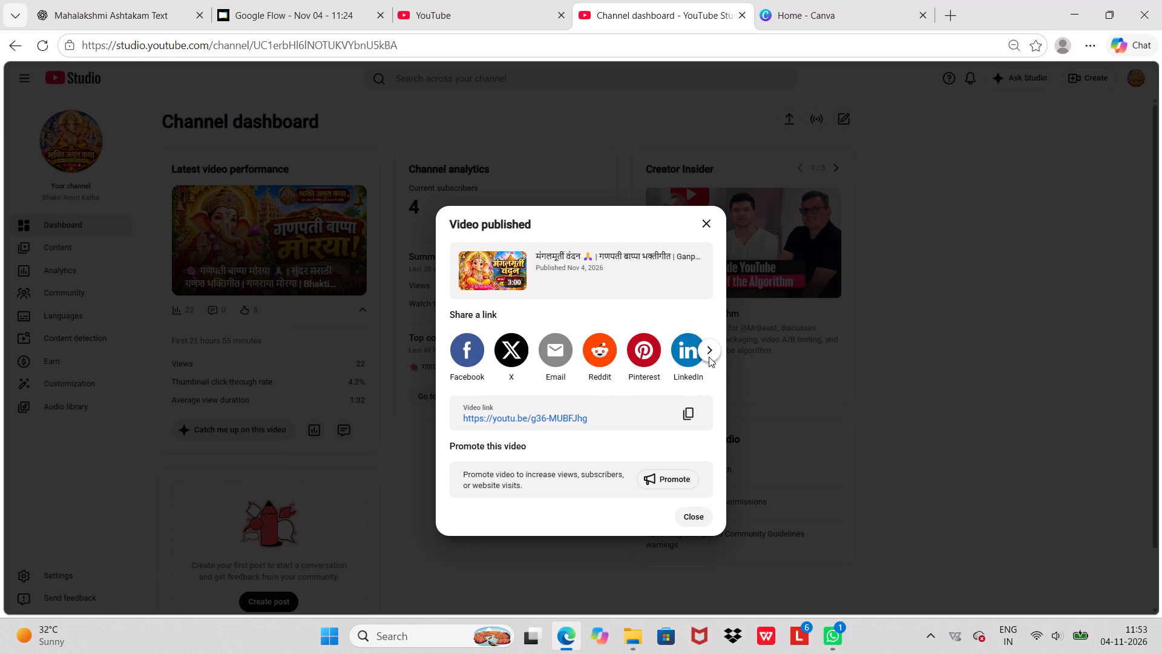
{"action": "left_click", "coordinate": [646, 352]}
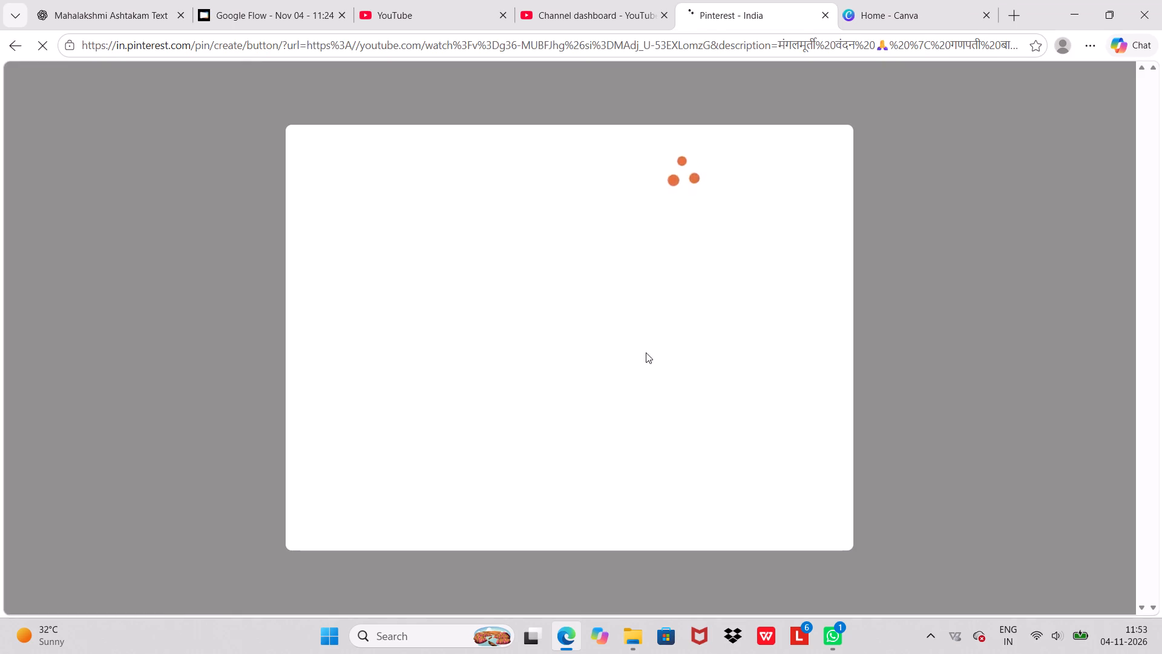
{"action": "left_click", "coordinate": [919, 8]}
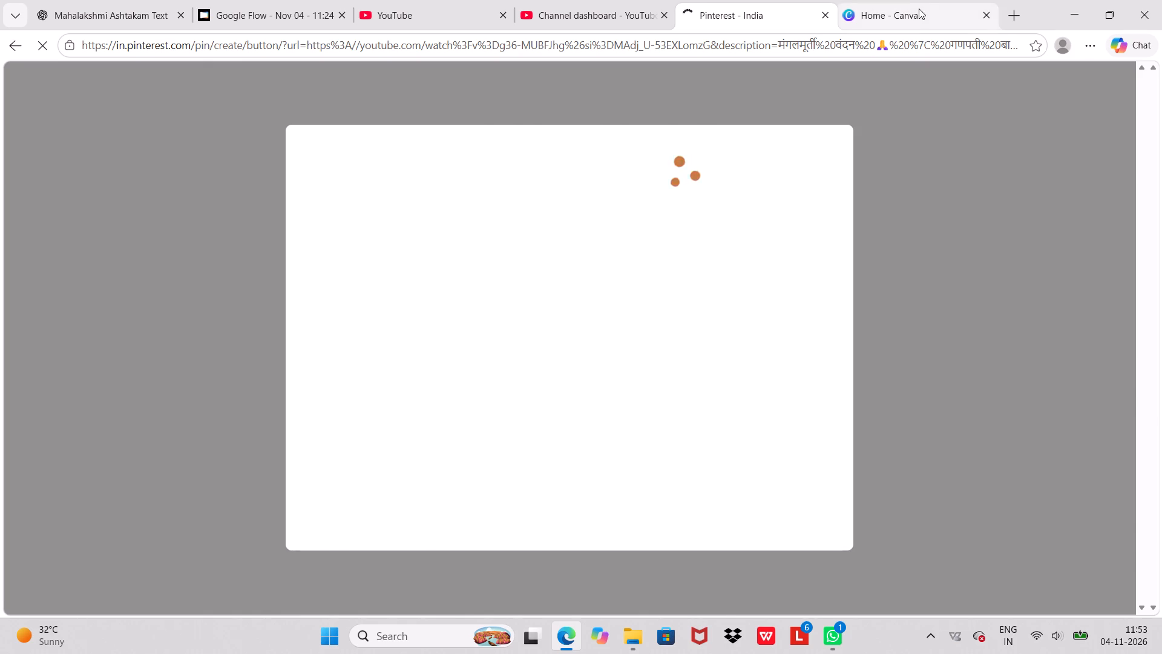
{"action": "left_click", "coordinate": [982, 14]}
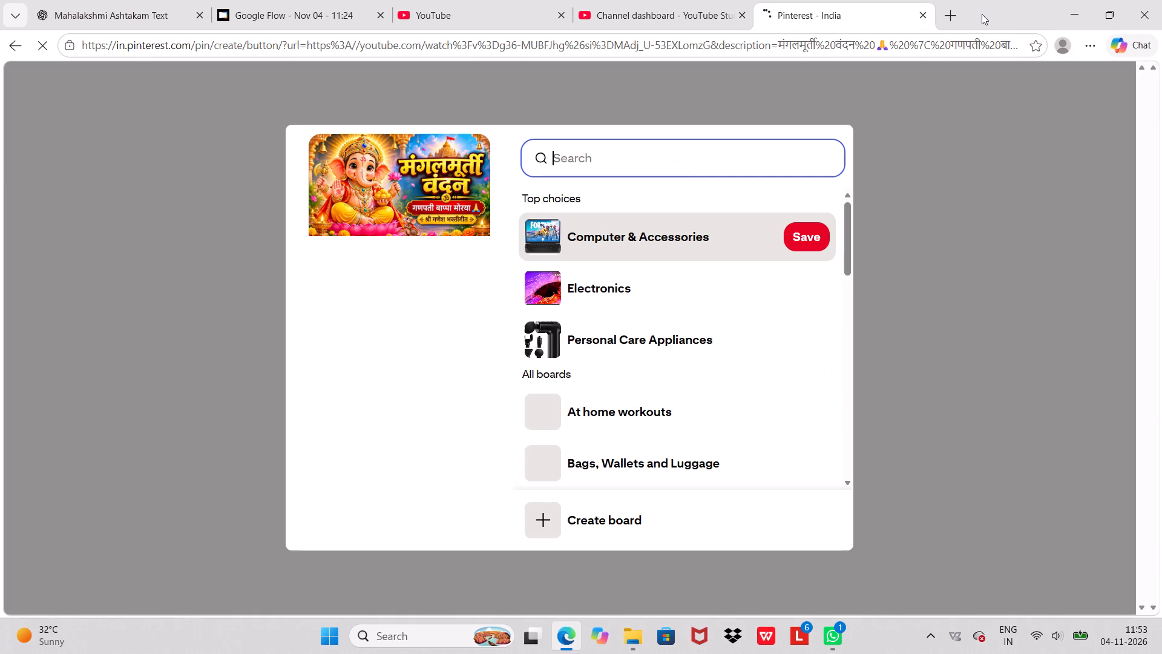
Create a non-private Pinterest board named Devotional Songs and save the video pin to it.
{"action": "scroll", "coordinate": [744, 307], "scroll_direction": "down", "scroll_amount": 6}
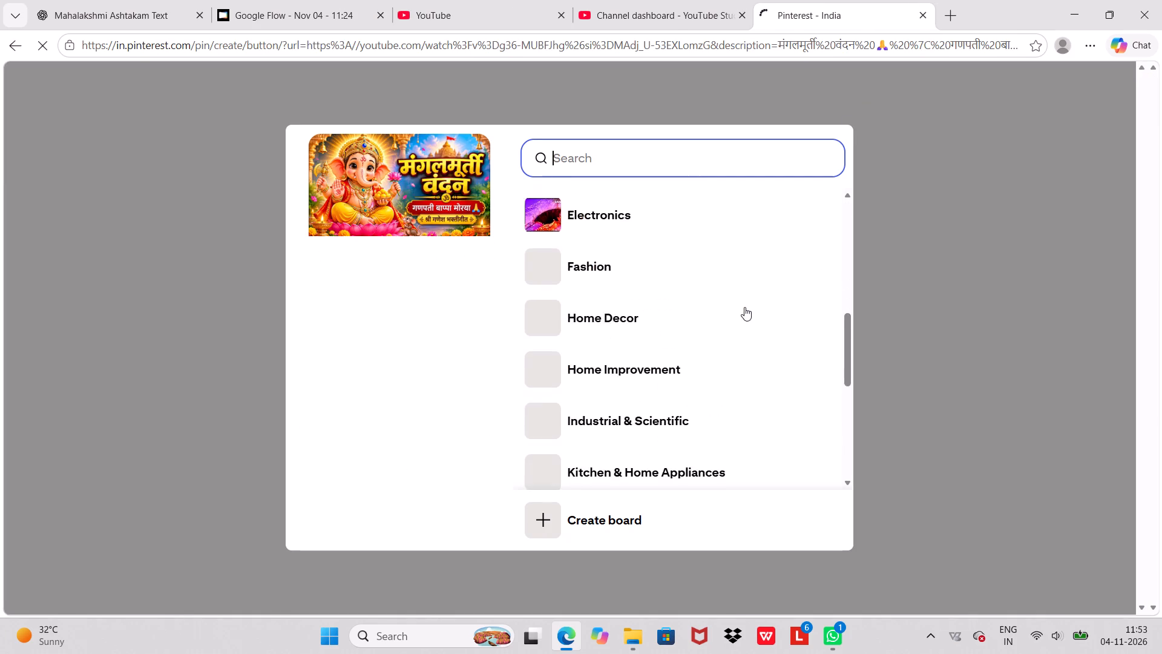
{"action": "scroll", "coordinate": [744, 307], "scroll_direction": "down", "scroll_amount": 16}
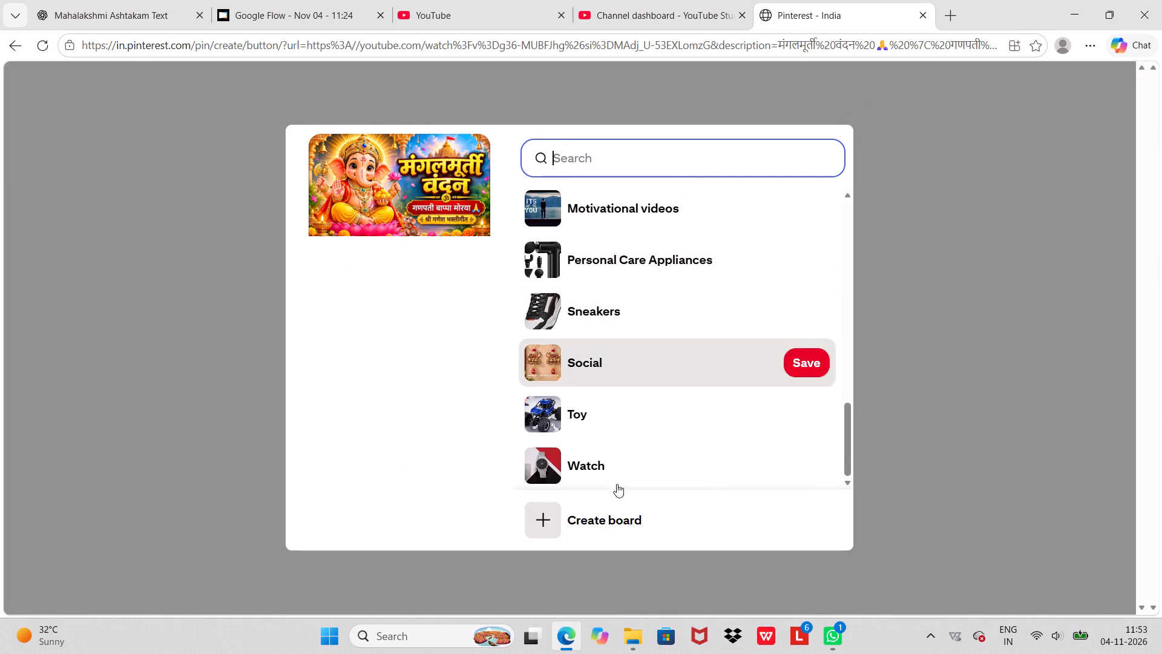
{"action": "left_click", "coordinate": [602, 526]}
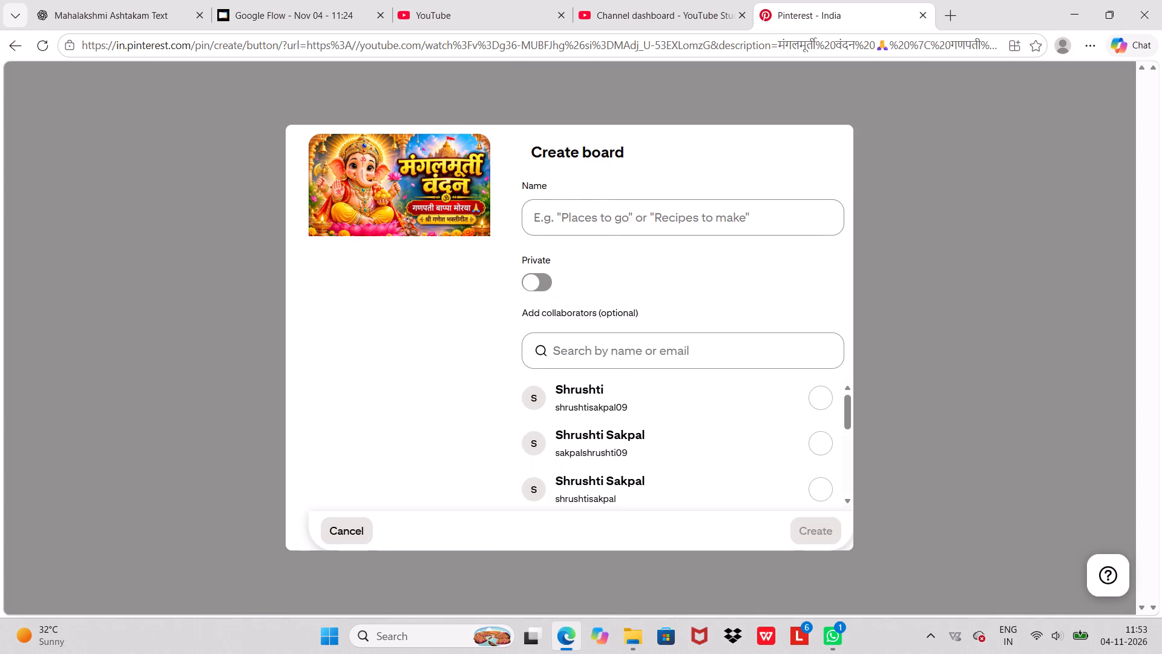
{"action": "left_click", "coordinate": [611, 222]}
{"action": "type", "text": "De"}
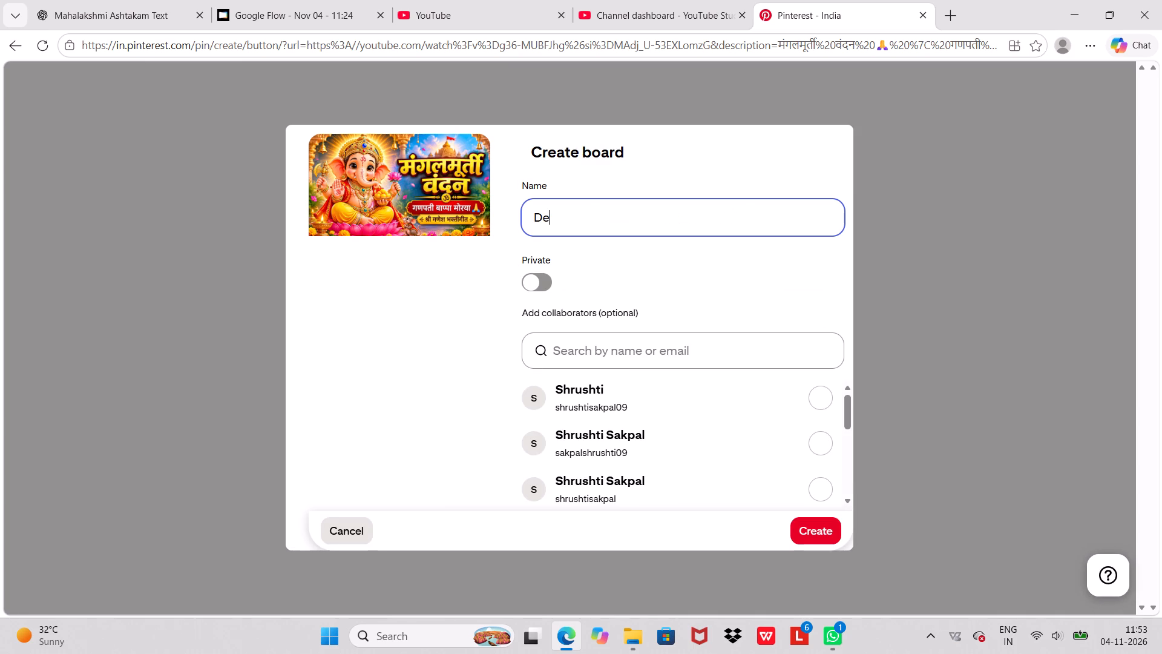
{"action": "type", "text": "vo"}
{"action": "type", "text": "tional SOngs"}
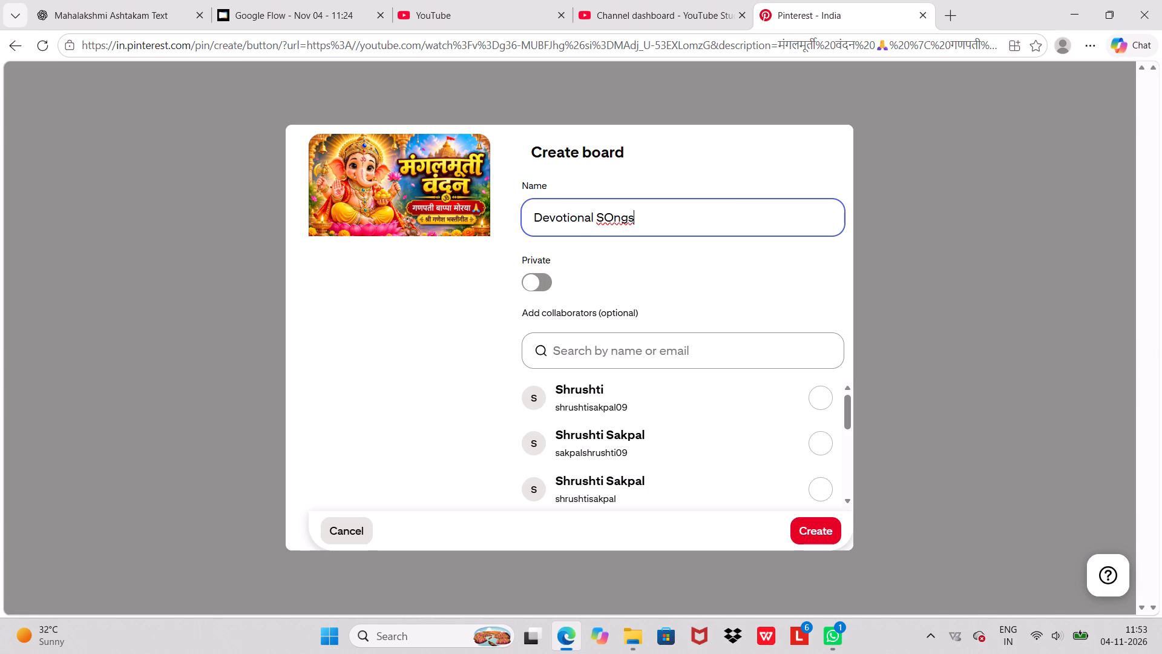
{"action": "left_click", "coordinate": [609, 219]}
{"action": "left_click", "coordinate": [631, 285]}
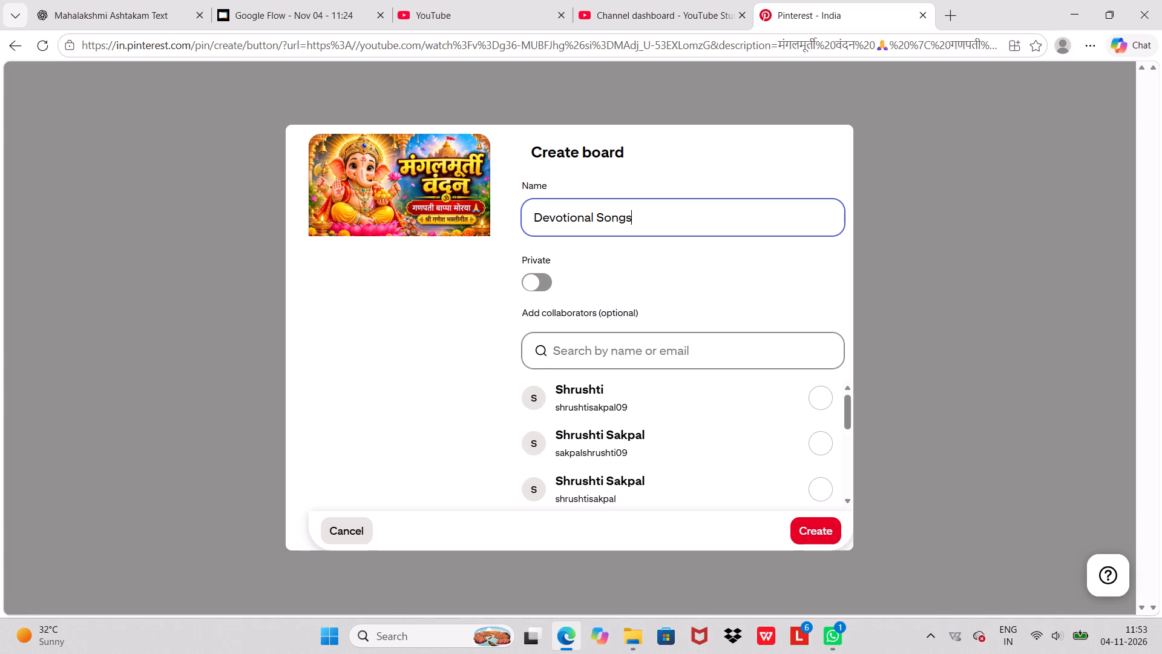
{"action": "left_click", "coordinate": [818, 526]}
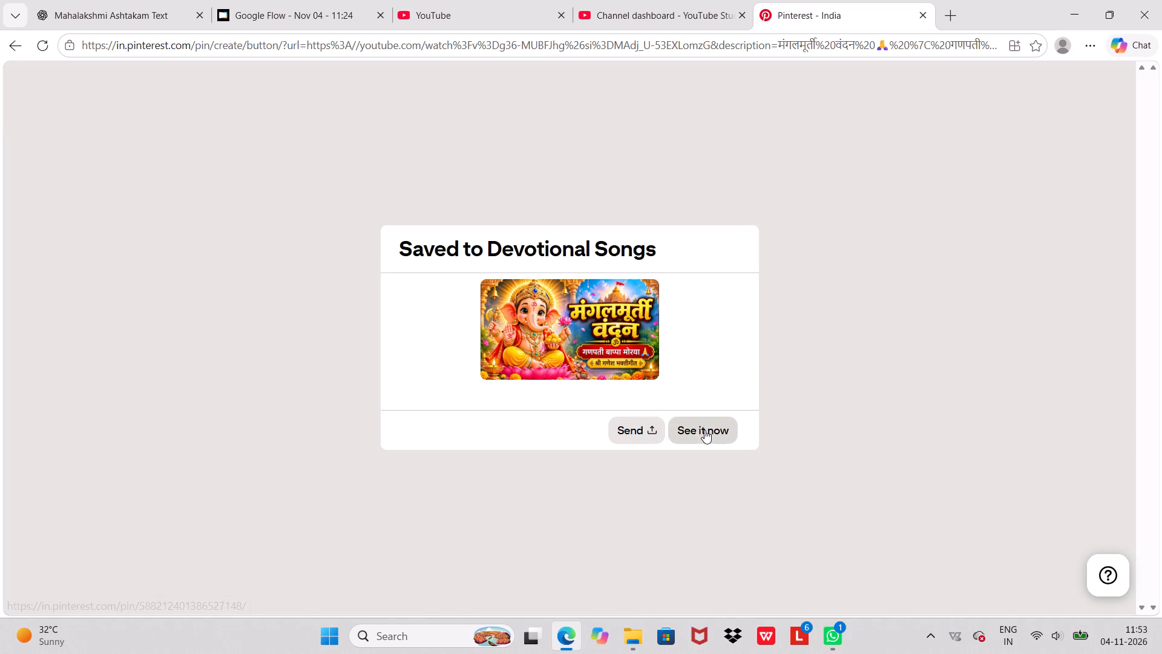
Open the new pin through its Send option, dismiss the sharing choices, and save the pin to Devotional Songs from its page.
{"action": "left_click", "coordinate": [642, 431]}
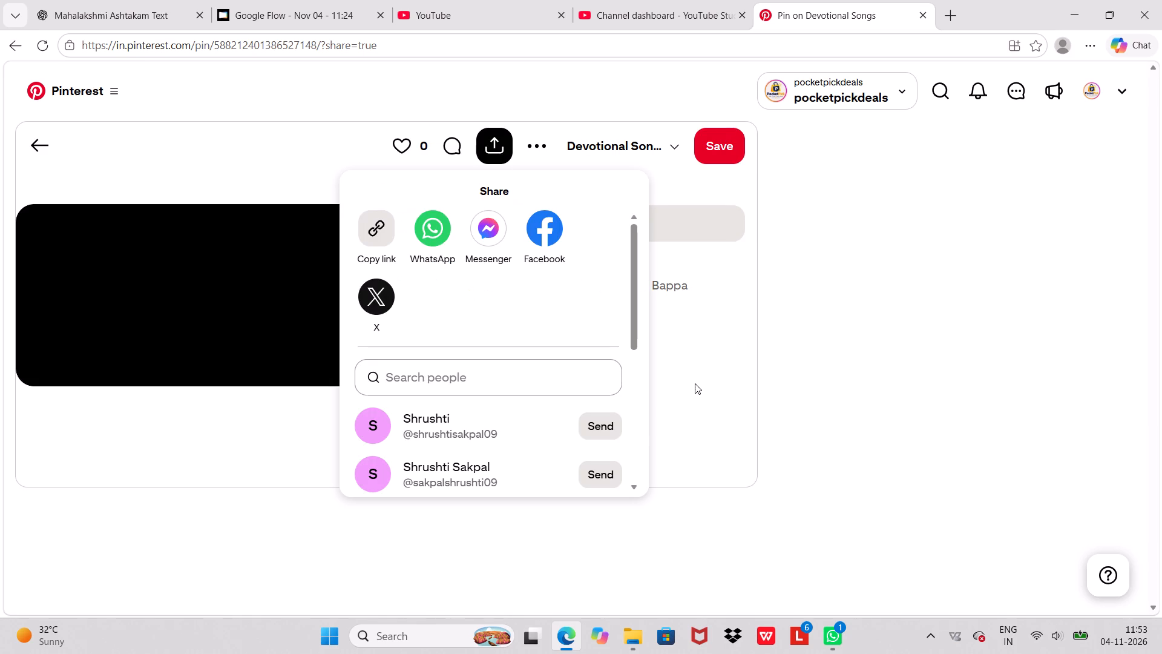
{"action": "left_click", "coordinate": [653, 112]}
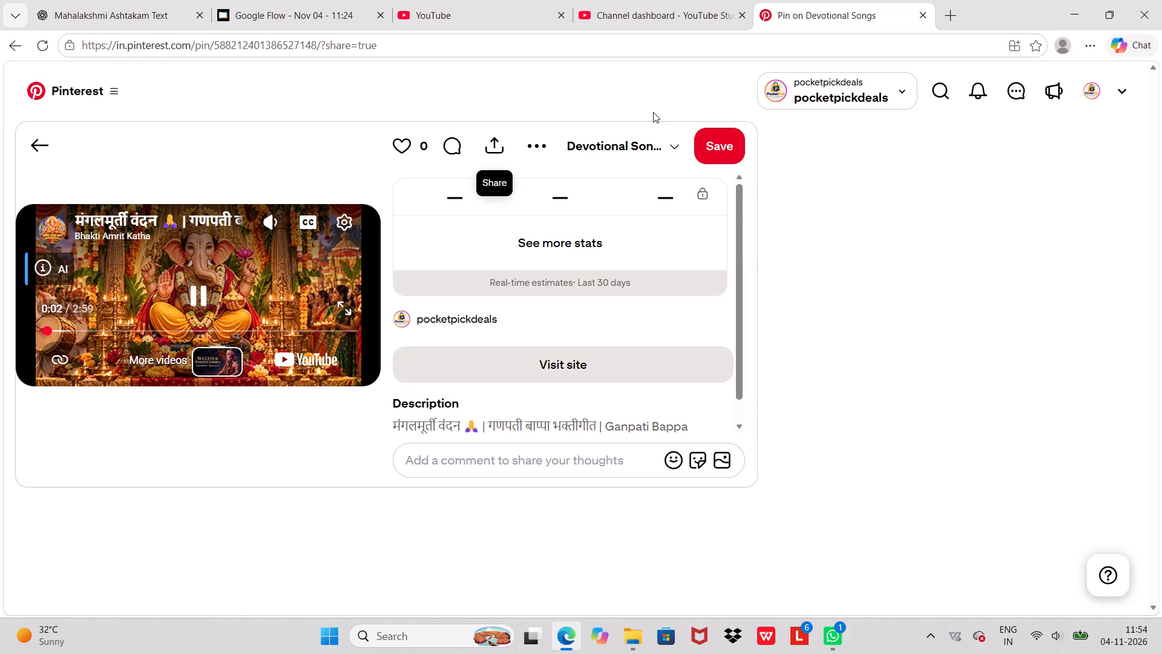
{"action": "left_click", "coordinate": [722, 150]}
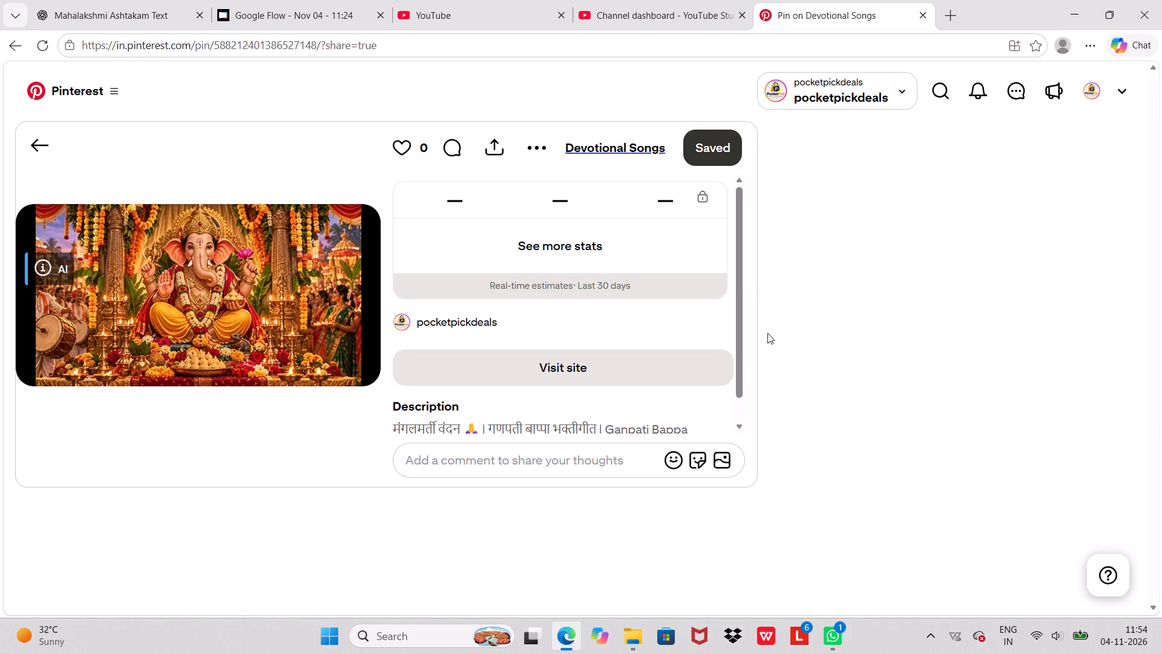
Open the account's own Pinterest profile.
{"action": "left_click", "coordinate": [1093, 89]}
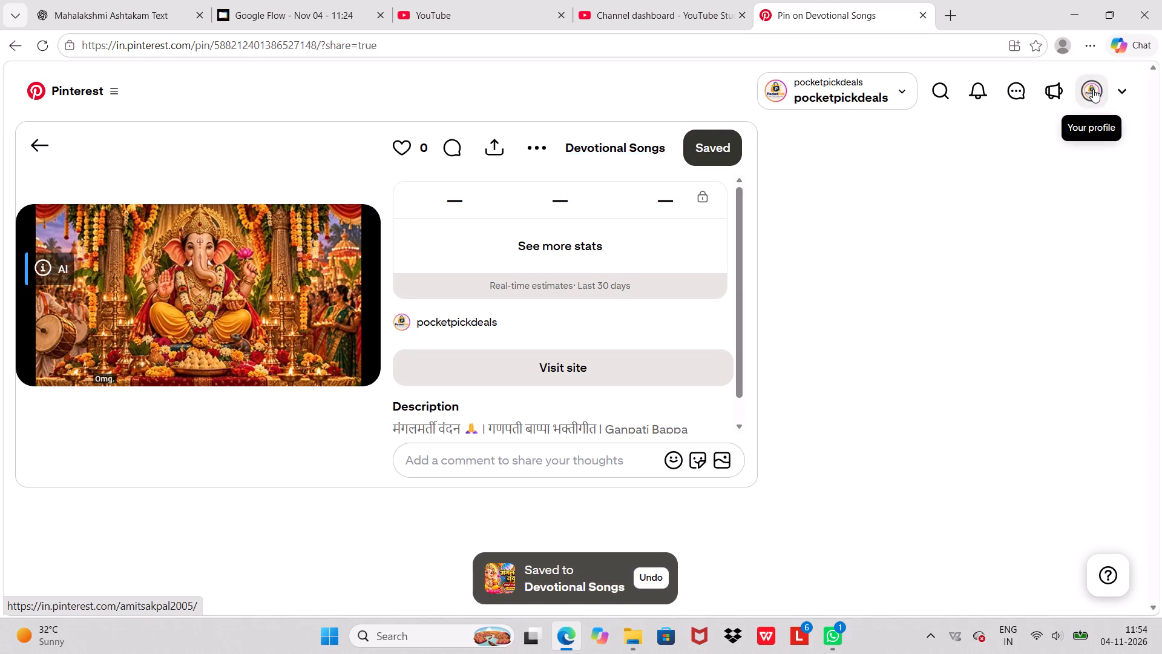
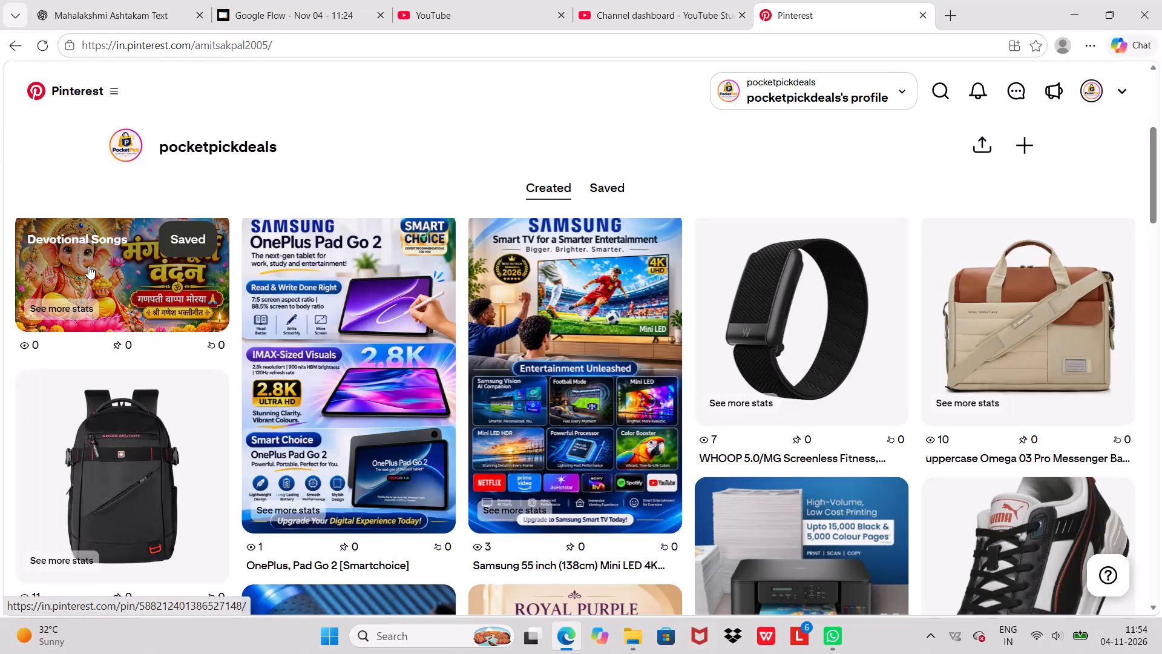
Open the मंगलमूर्ती वंदन pin from the profile and check its video playback with sound on and subtitles toggled off and on.
{"action": "left_click", "coordinate": [88, 266]}
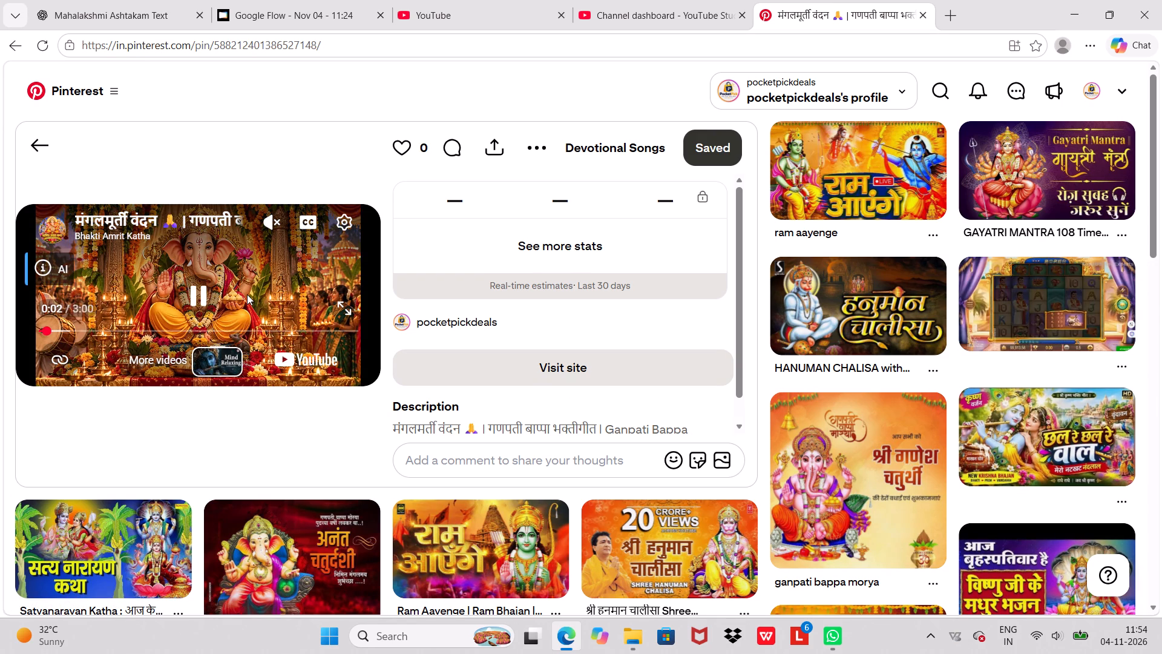
{"action": "left_click", "coordinate": [271, 225]}
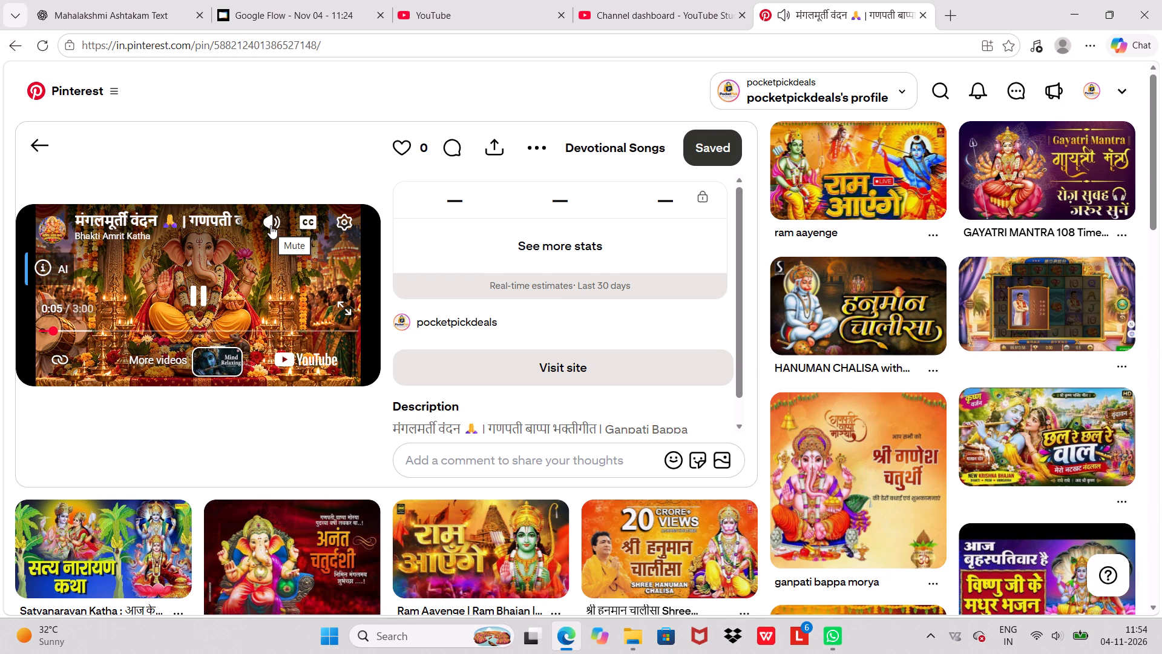
{"action": "left_click", "coordinate": [306, 223]}
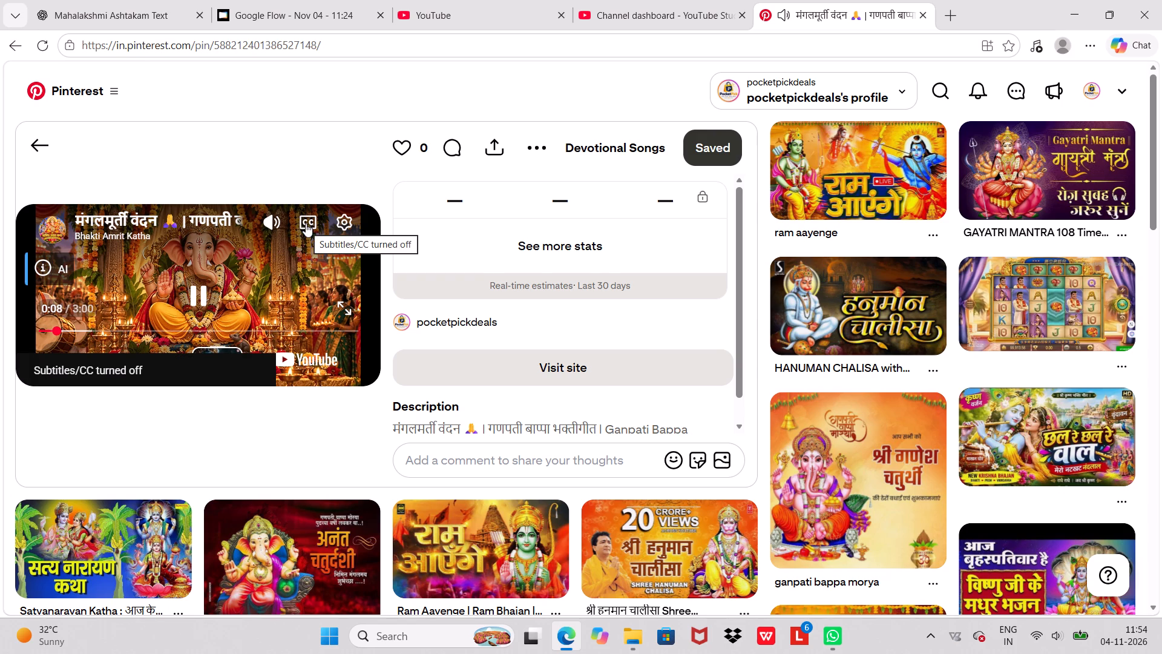
{"action": "left_click", "coordinate": [306, 223]}
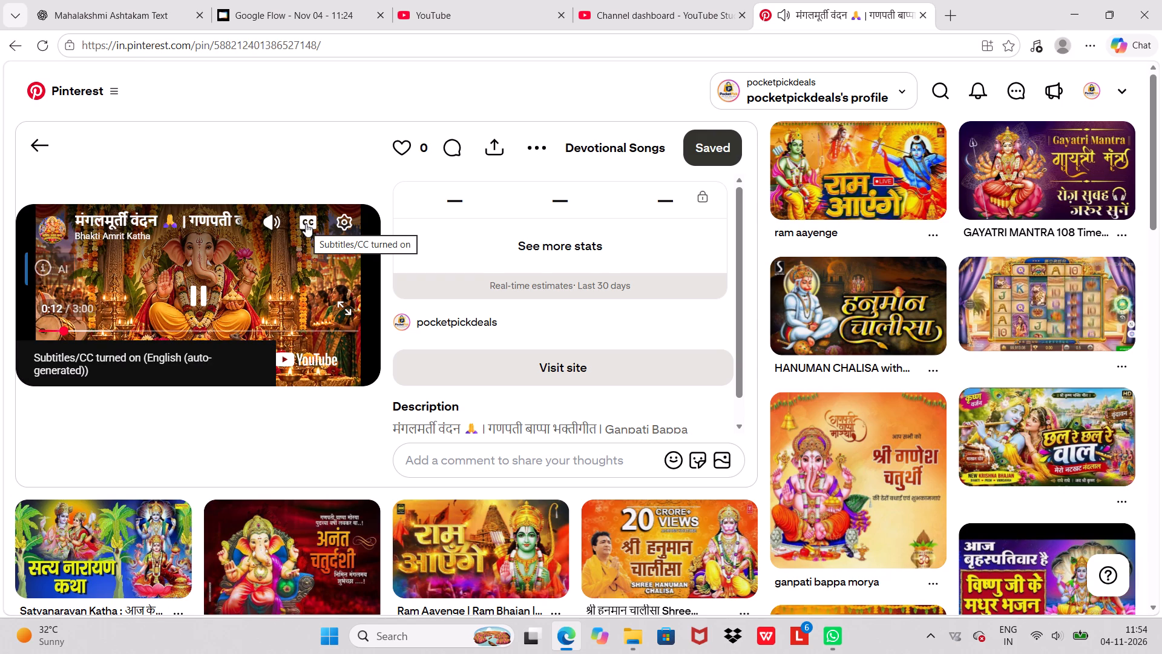
{"action": "left_click", "coordinate": [287, 438]}
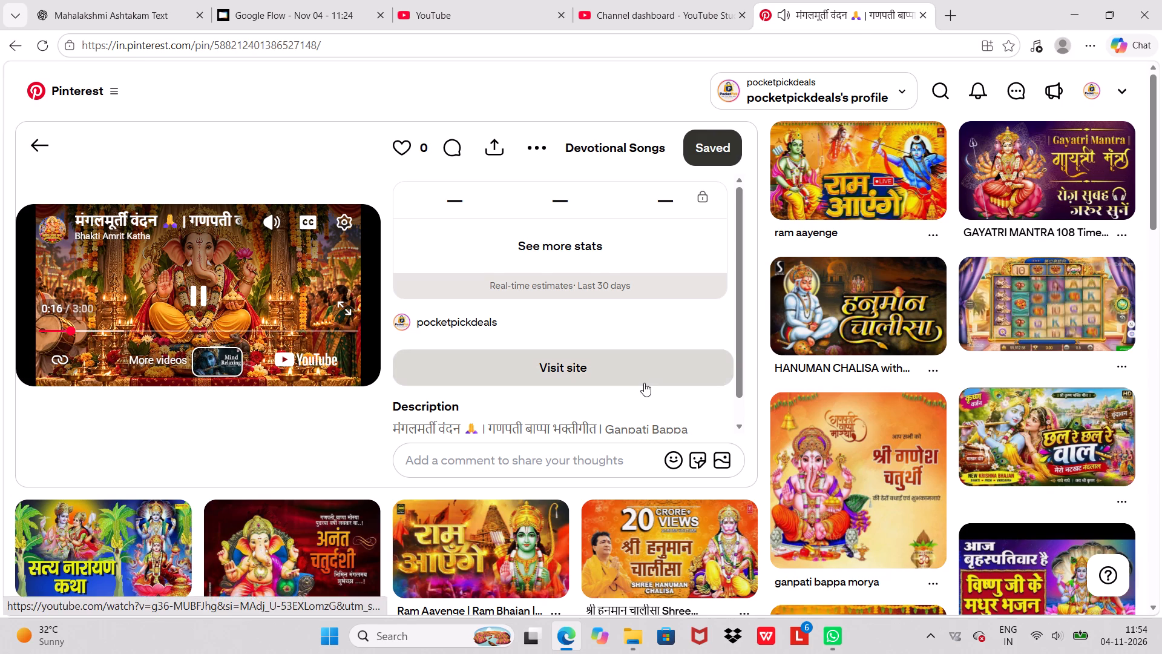
Visit the pin's linked YouTube video page and close the Pinterest tab.
{"action": "left_click", "coordinate": [644, 383]}
{"action": "left_click", "coordinate": [825, 15]}
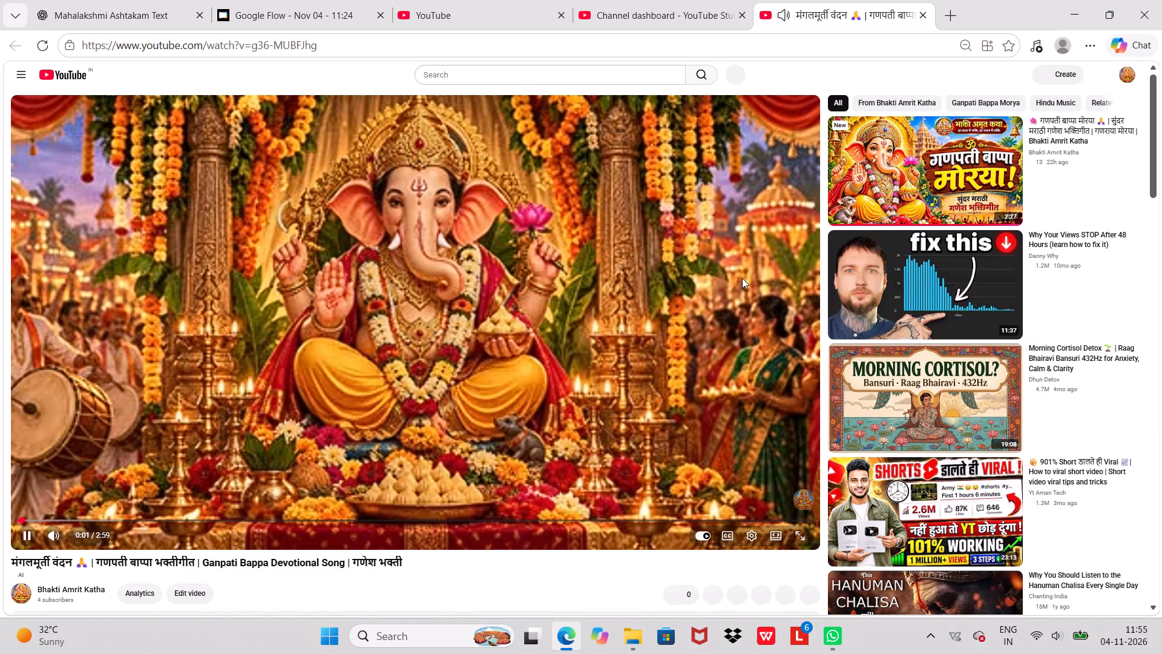
Review the published video's full description on its YouTube page, and skip playback ahead to about 2:20.
{"action": "scroll", "coordinate": [742, 278], "scroll_direction": "down", "scroll_amount": 5}
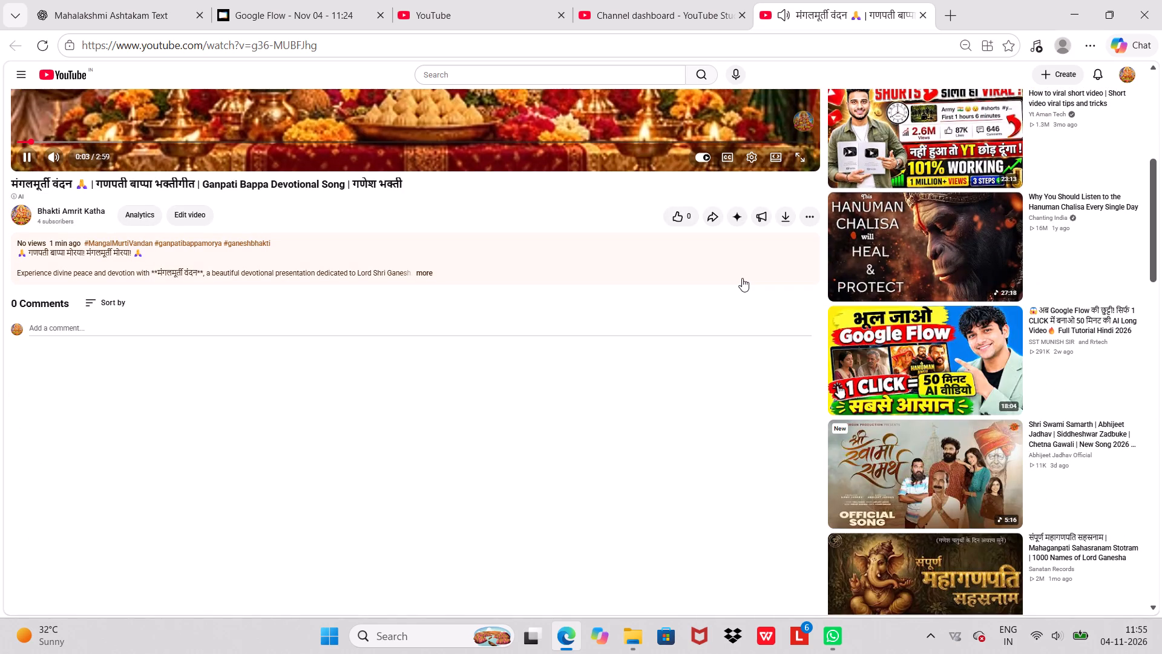
{"action": "left_click", "coordinate": [430, 271]}
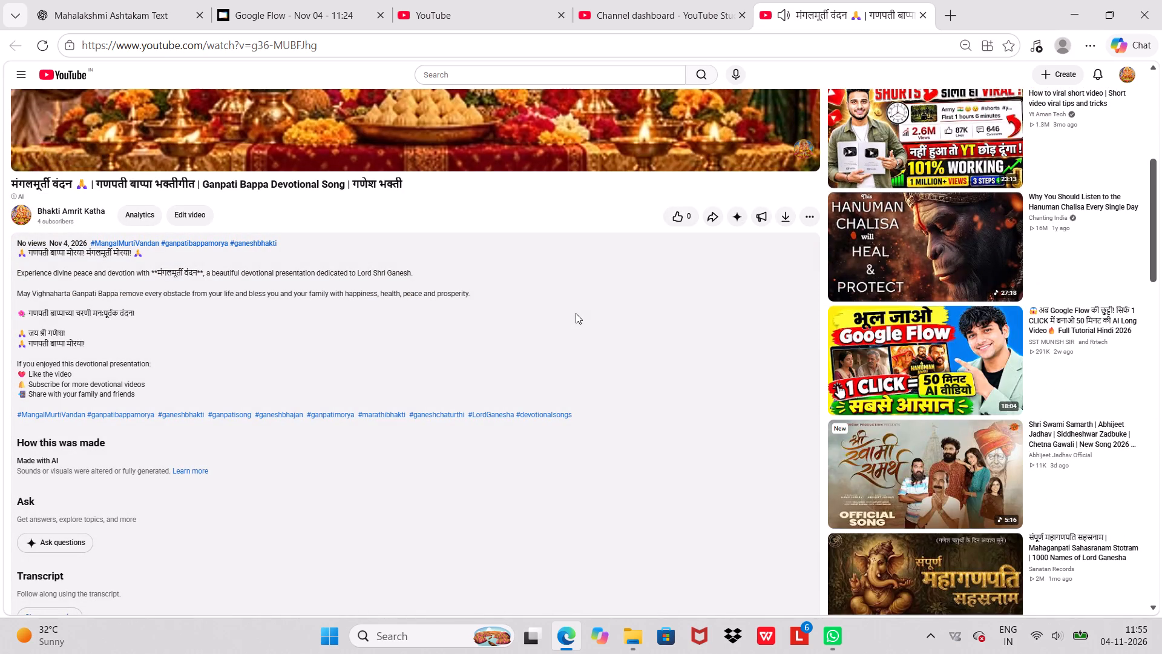
{"action": "scroll", "coordinate": [576, 313], "scroll_direction": "up", "scroll_amount": 6}
{"action": "scroll", "coordinate": [576, 313], "scroll_direction": "down", "scroll_amount": 6}
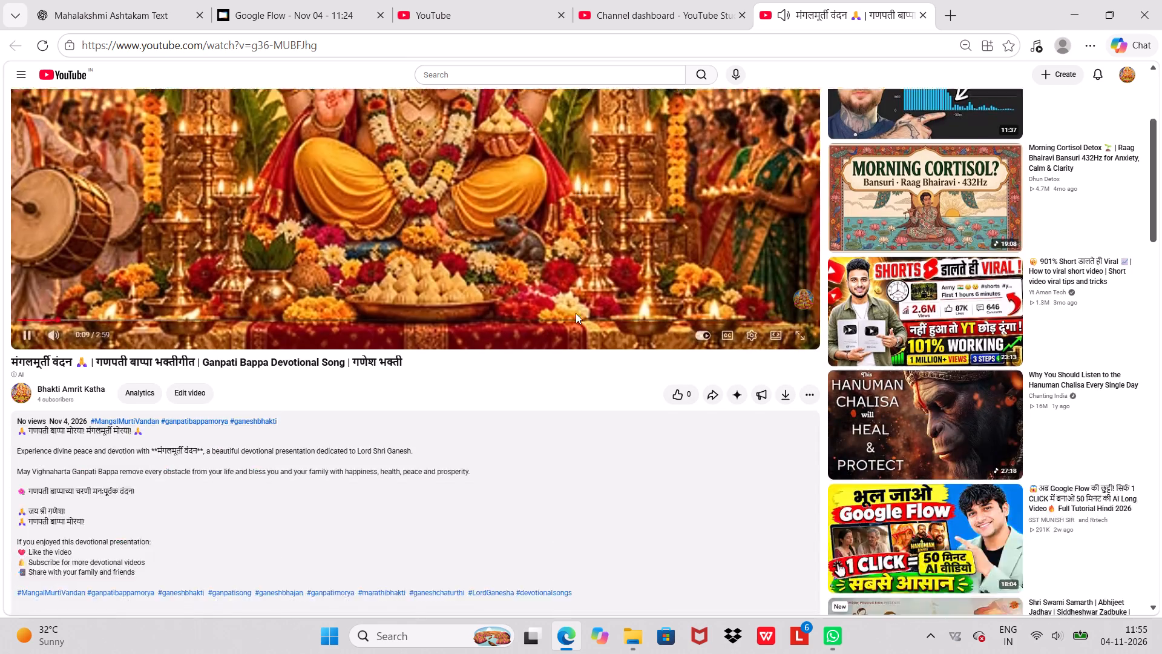
{"action": "scroll", "coordinate": [576, 313], "scroll_direction": "down", "scroll_amount": 8}
{"action": "scroll", "coordinate": [576, 313], "scroll_direction": "up", "scroll_amount": 20}
{"action": "scroll", "coordinate": [576, 313], "scroll_direction": "up", "scroll_amount": 4}
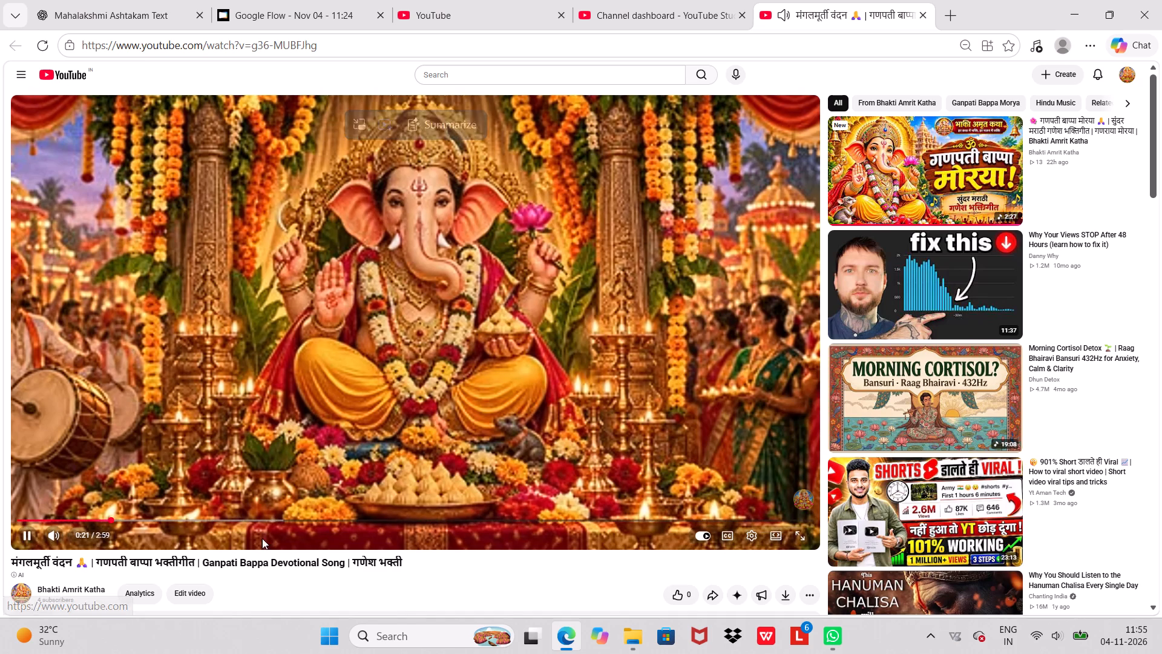
{"action": "left_click", "coordinate": [639, 518]}
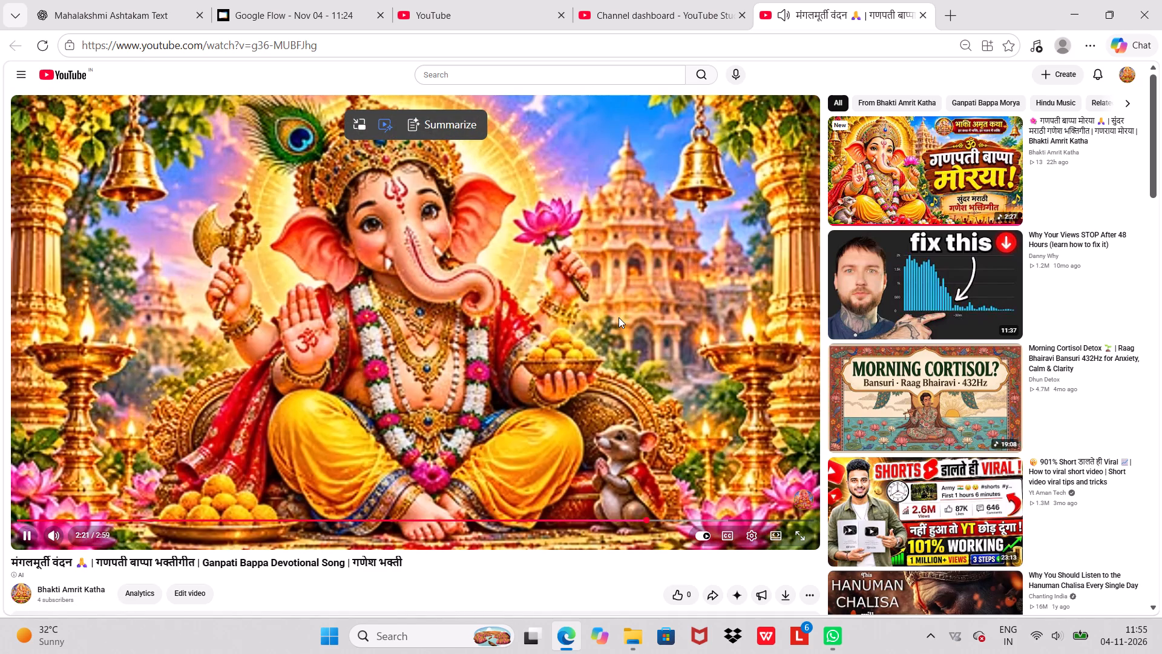
Switch to YouTube Studio, dismiss the Video published dialog, and reload the channel dashboard.
{"action": "left_click", "coordinate": [690, 0]}
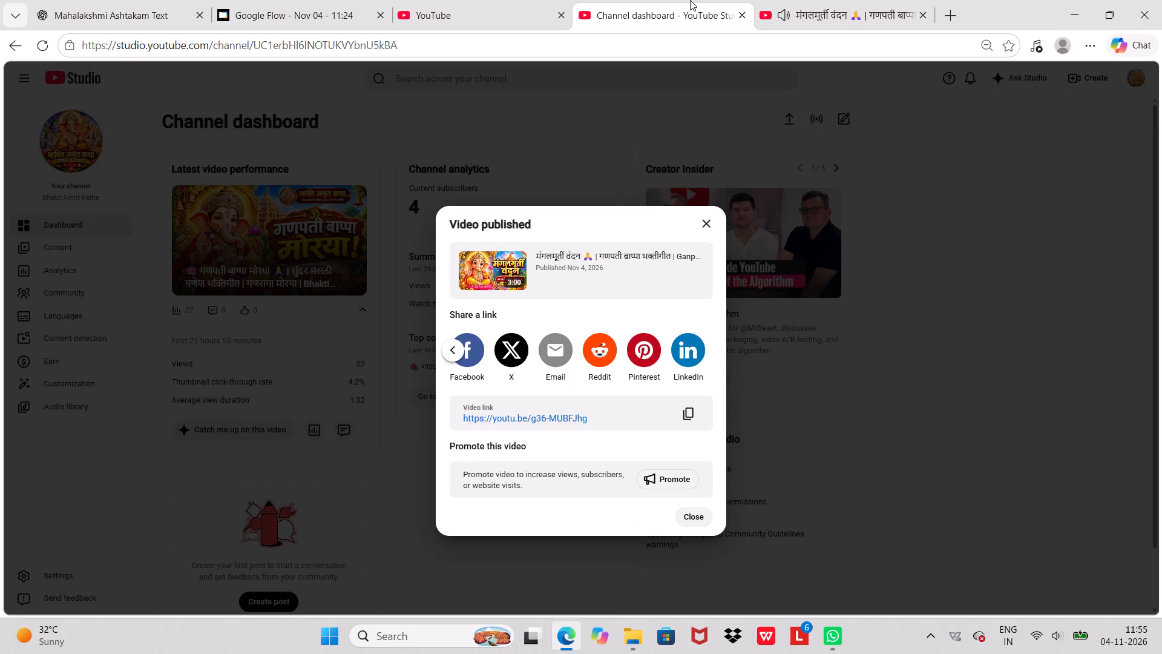
{"action": "left_click", "coordinate": [707, 225]}
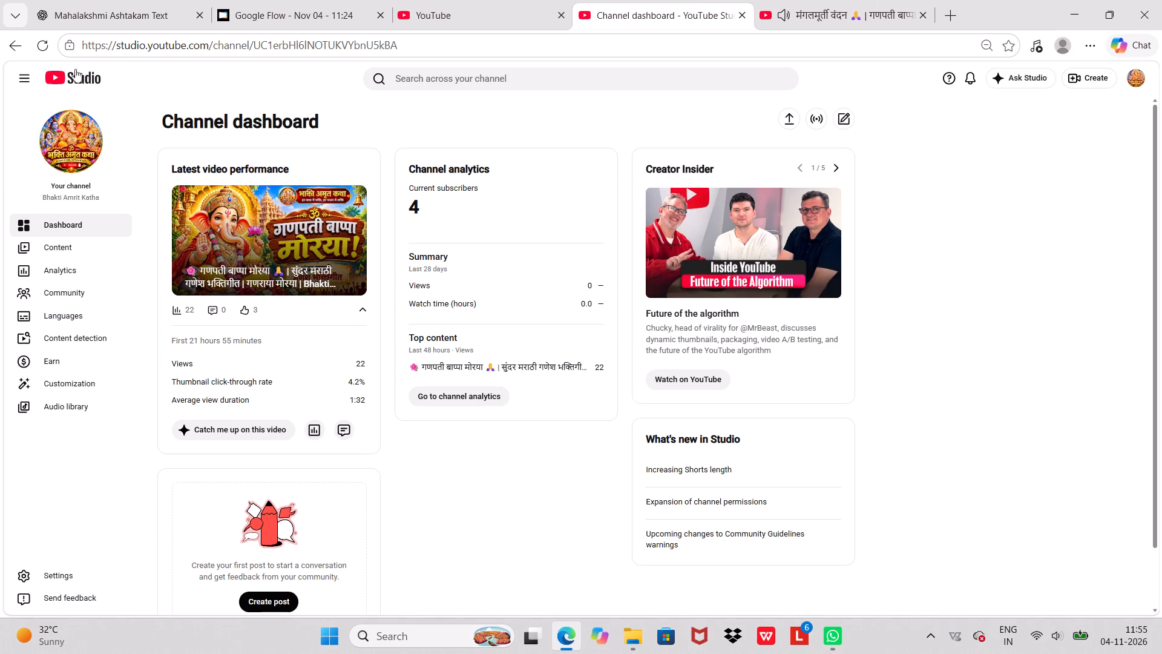
{"action": "left_click", "coordinate": [44, 50]}
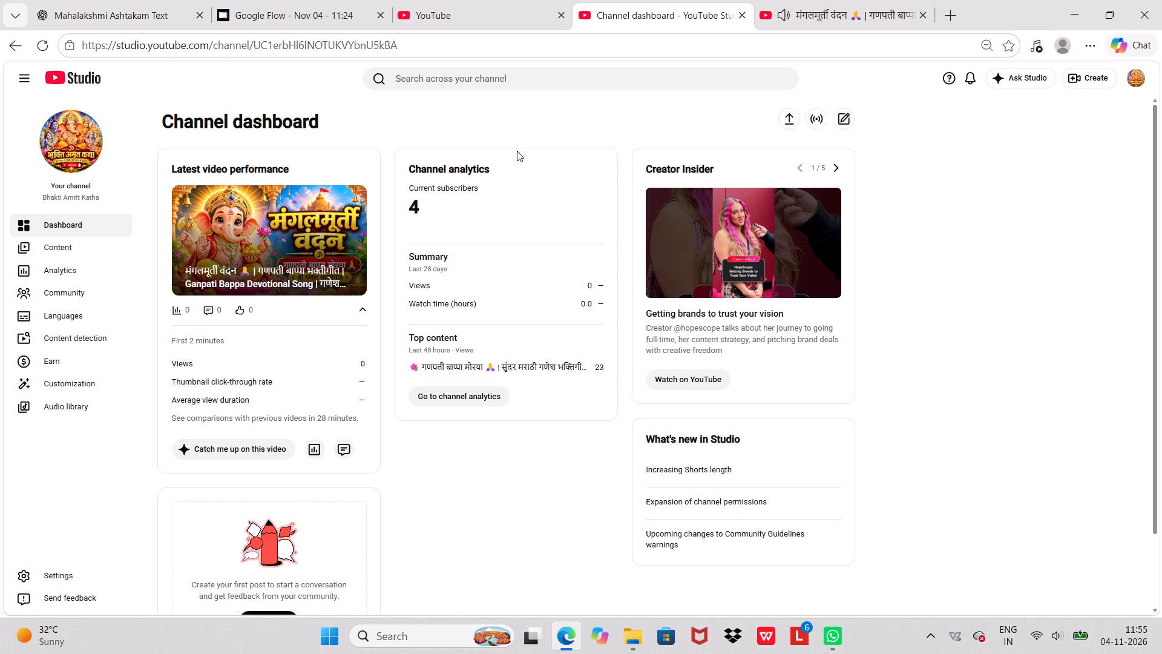
Return to the मंगलमूर्ती वंदन video's YouTube tab.
{"action": "left_click", "coordinate": [860, 0]}
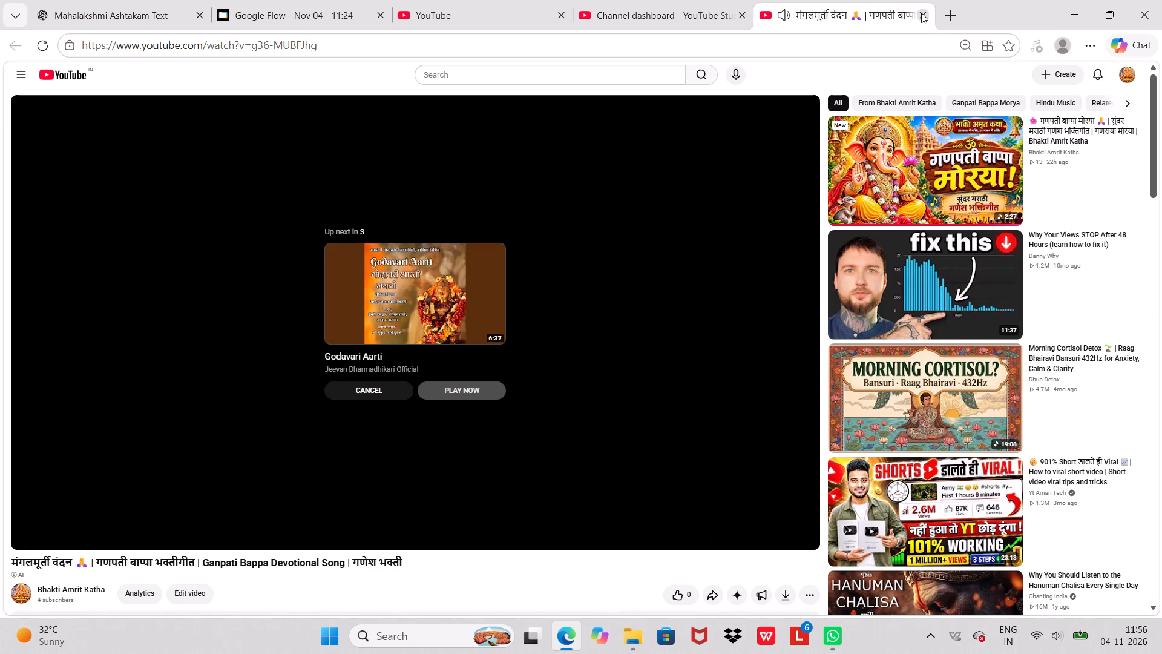
Close the मंगलमूर्ती वंदन video's YouTube tab and copy that video's shareable link from the channel content list in YouTube Studio.
{"action": "left_click", "coordinate": [921, 13]}
{"action": "left_click", "coordinate": [78, 82]}
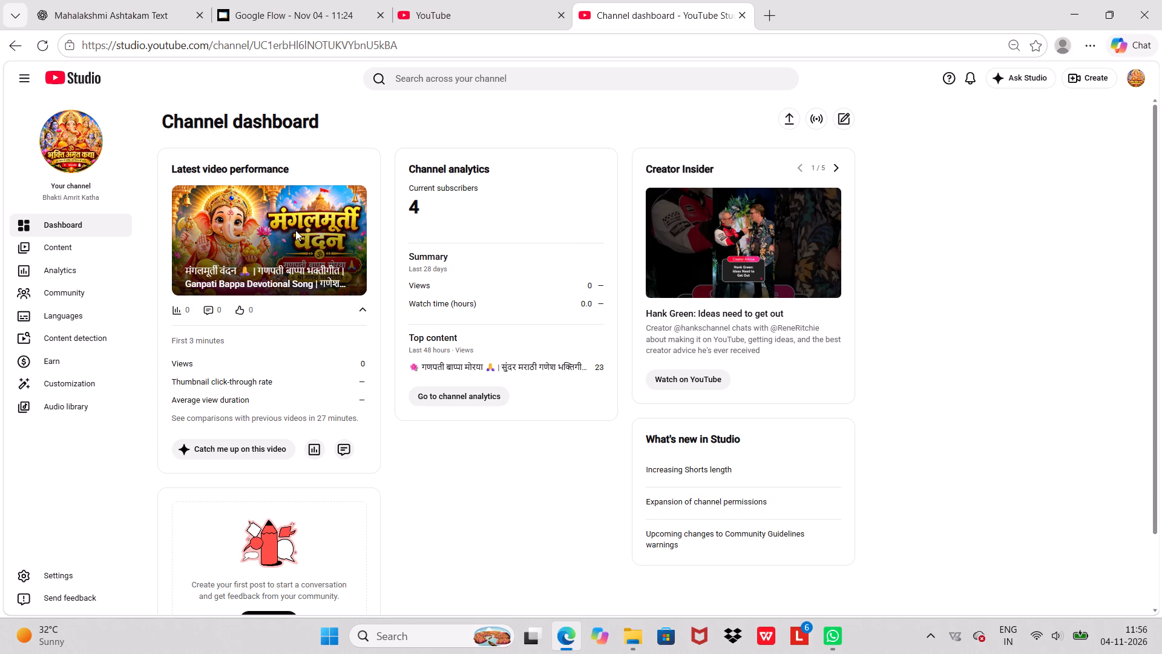
{"action": "left_click", "coordinate": [66, 251]}
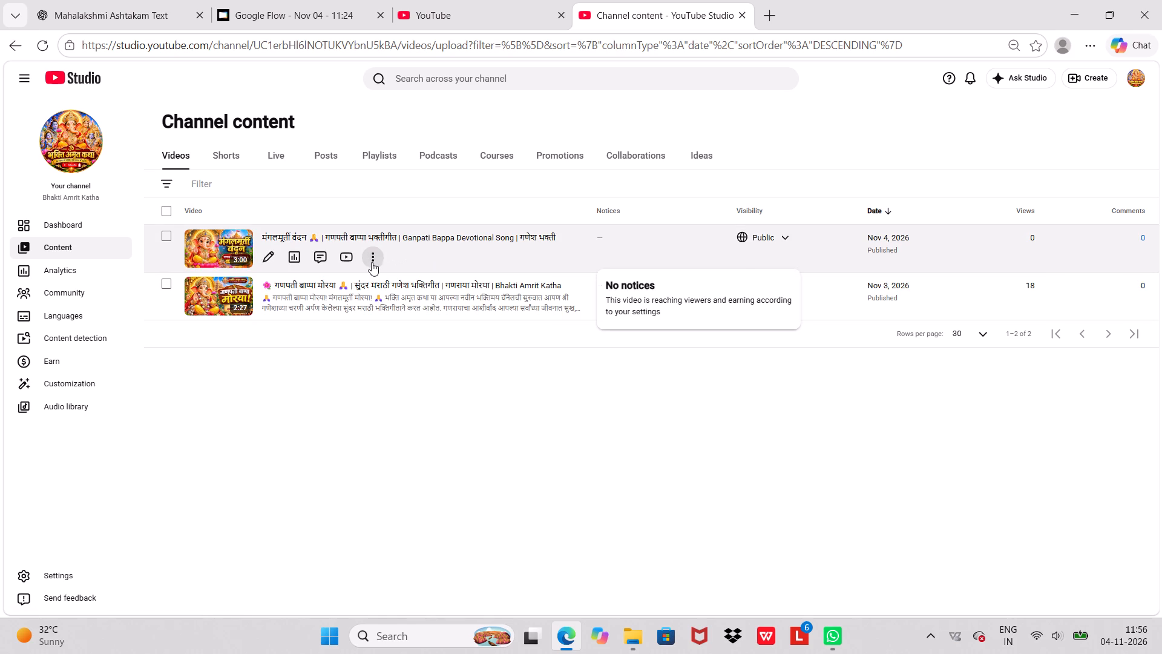
{"action": "left_click", "coordinate": [370, 262]}
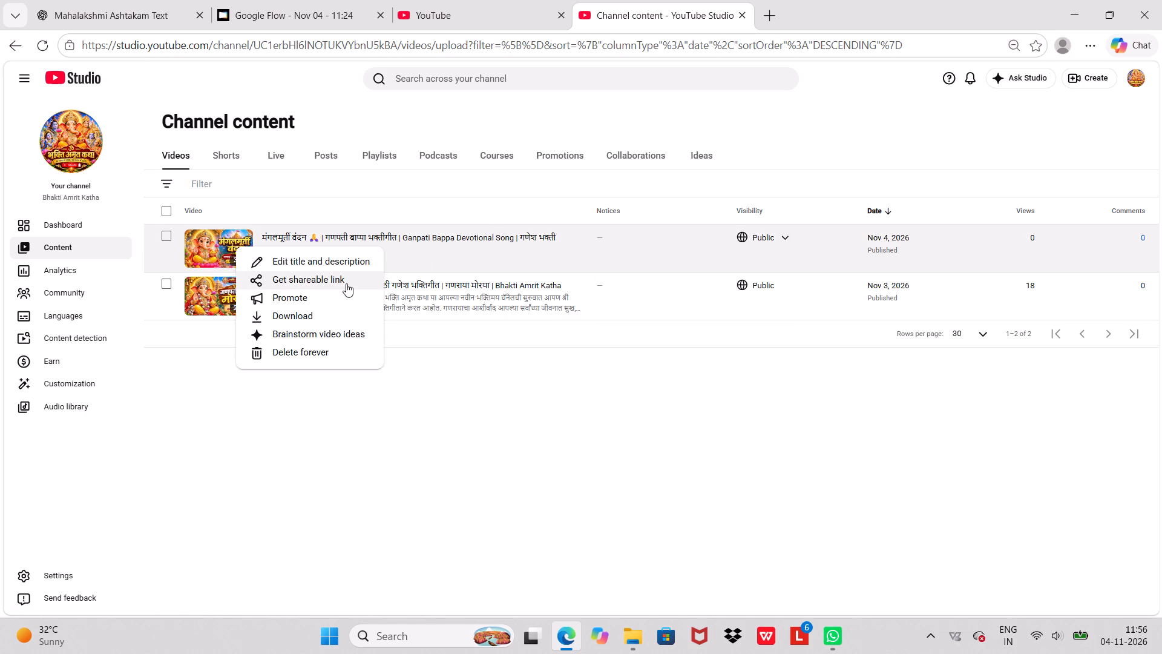
{"action": "left_click", "coordinate": [346, 283]}
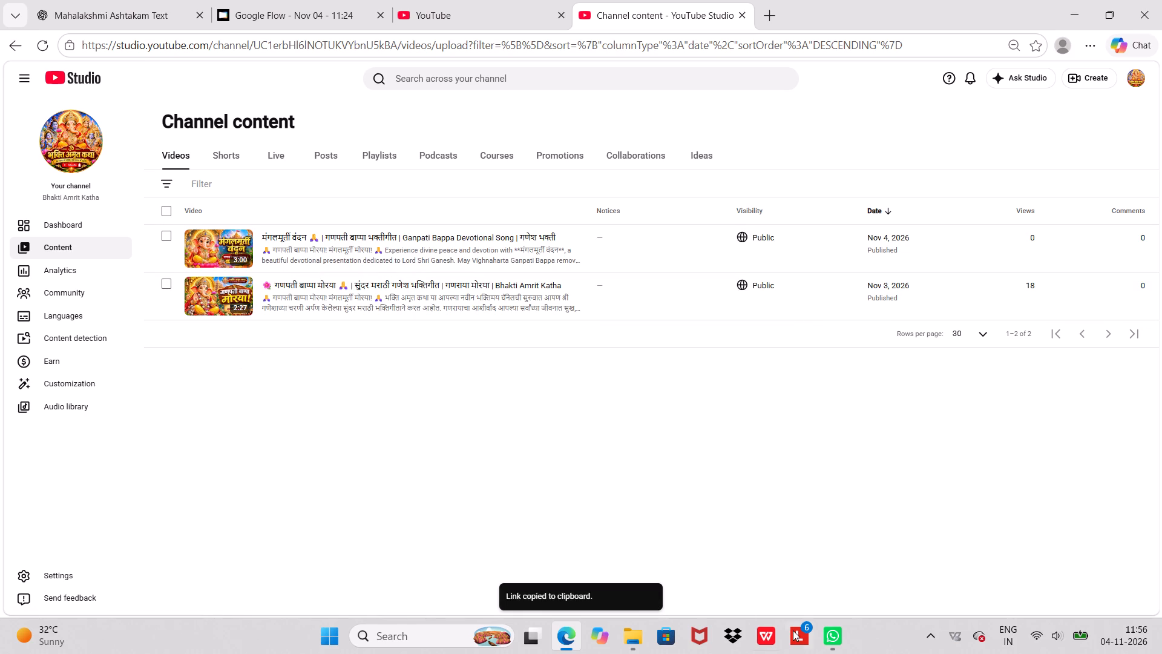